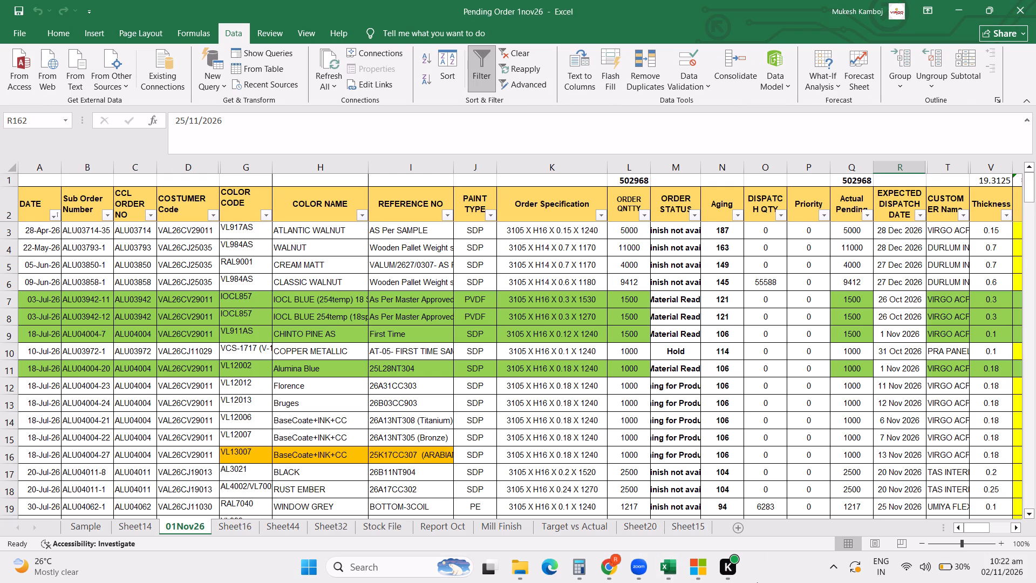
Bring up the NEW PLANNING3 workbook and save it.
{"action": "left_click", "coordinate": [666, 570]}
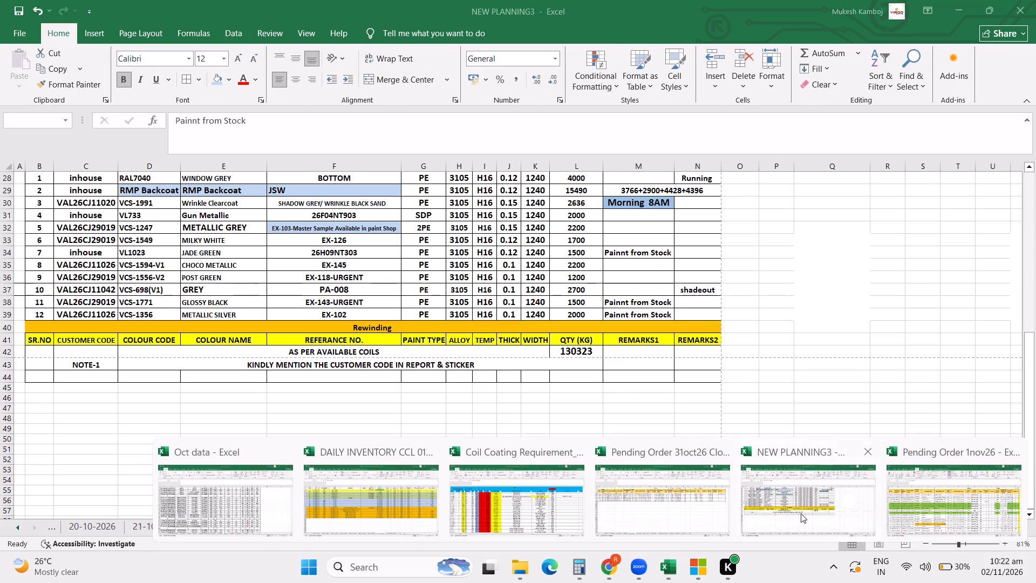
{"action": "left_click", "coordinate": [801, 513]}
{"action": "key", "text": "ctrl+s"}
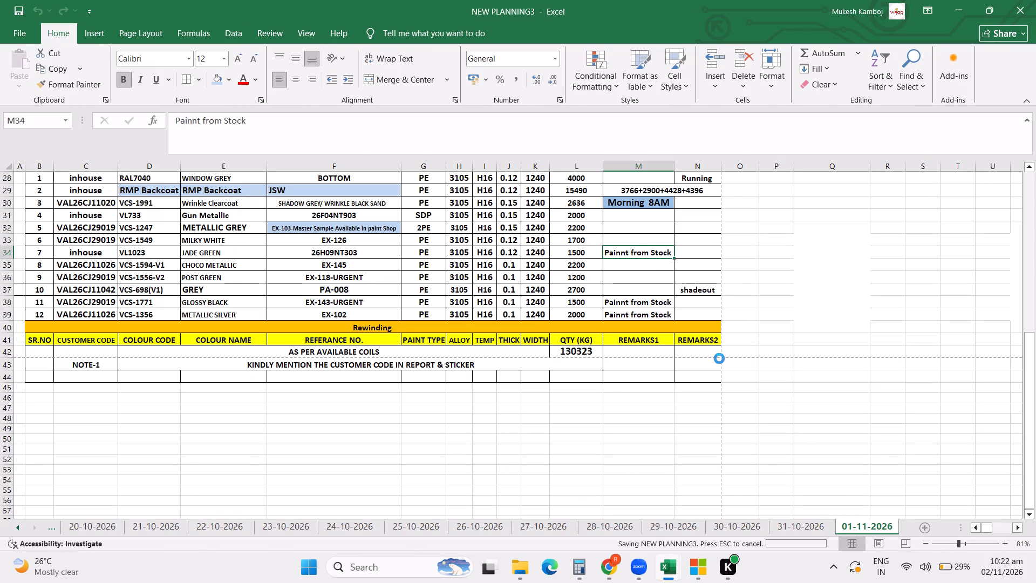
Close the Pending Order 31oct26 Clossing workbook without saving its changes.
{"action": "left_click", "coordinate": [665, 571]}
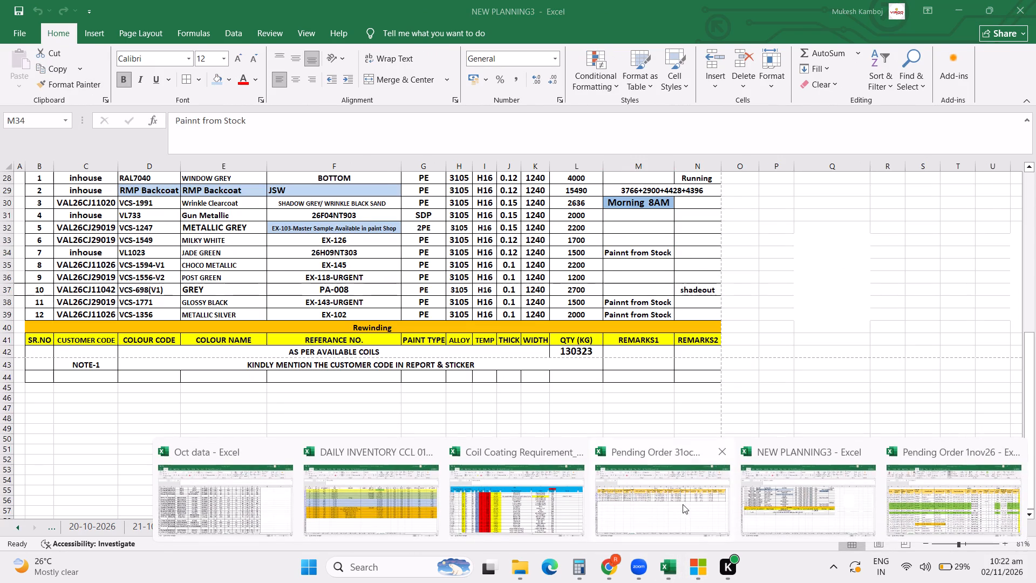
{"action": "left_click", "coordinate": [683, 504]}
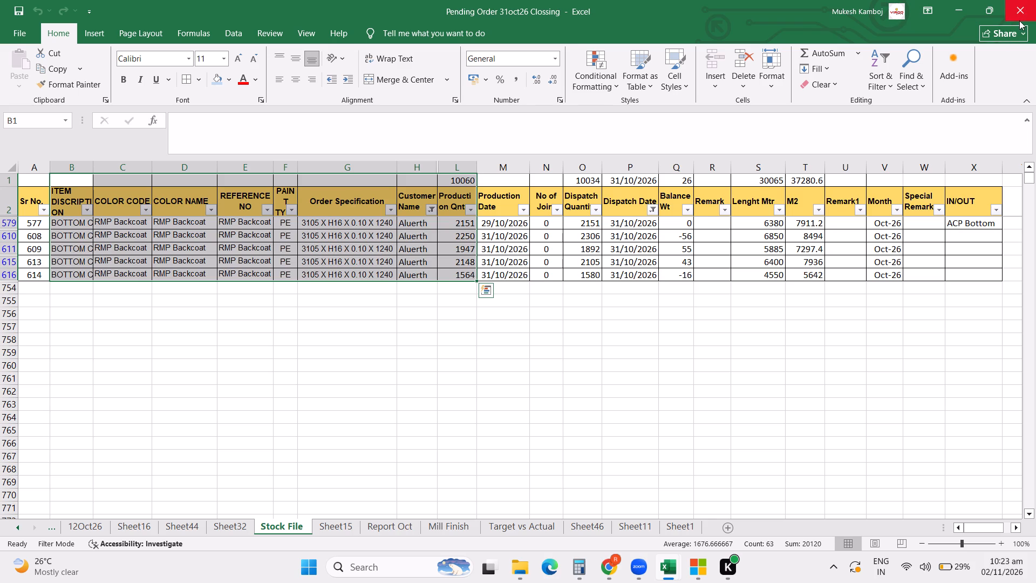
{"action": "left_click", "coordinate": [1021, 10]}
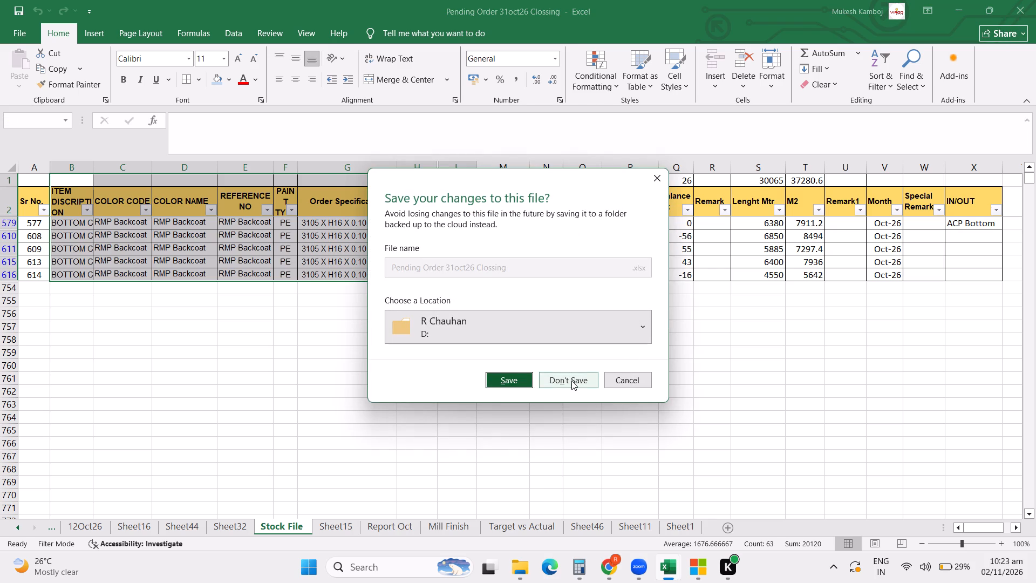
{"action": "left_click", "coordinate": [571, 381]}
Bring up the Coil Coating Requirement_Oct-2026 (7) workbook and close it.
{"action": "left_click", "coordinate": [663, 572]}
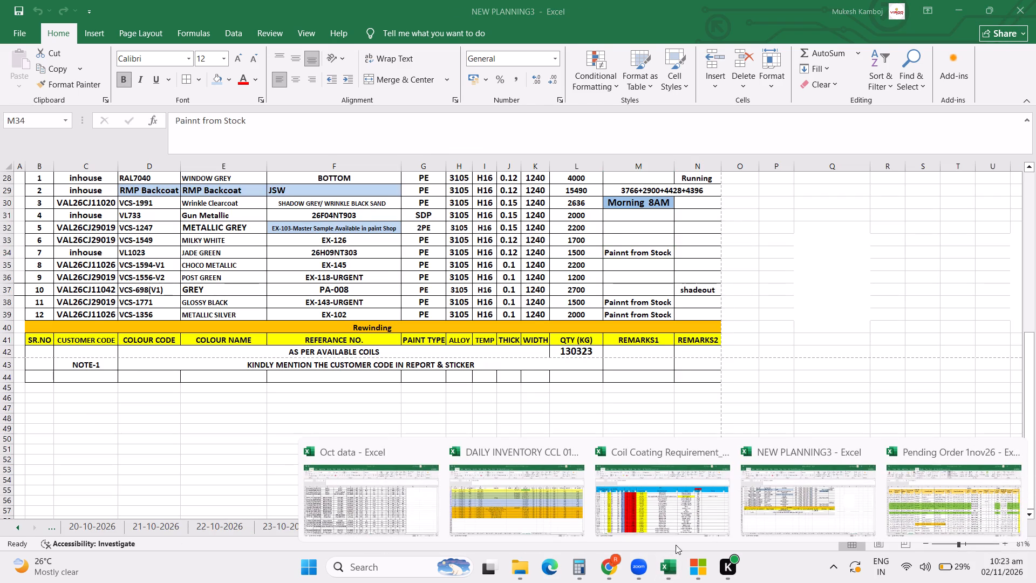
{"action": "left_click", "coordinate": [682, 507]}
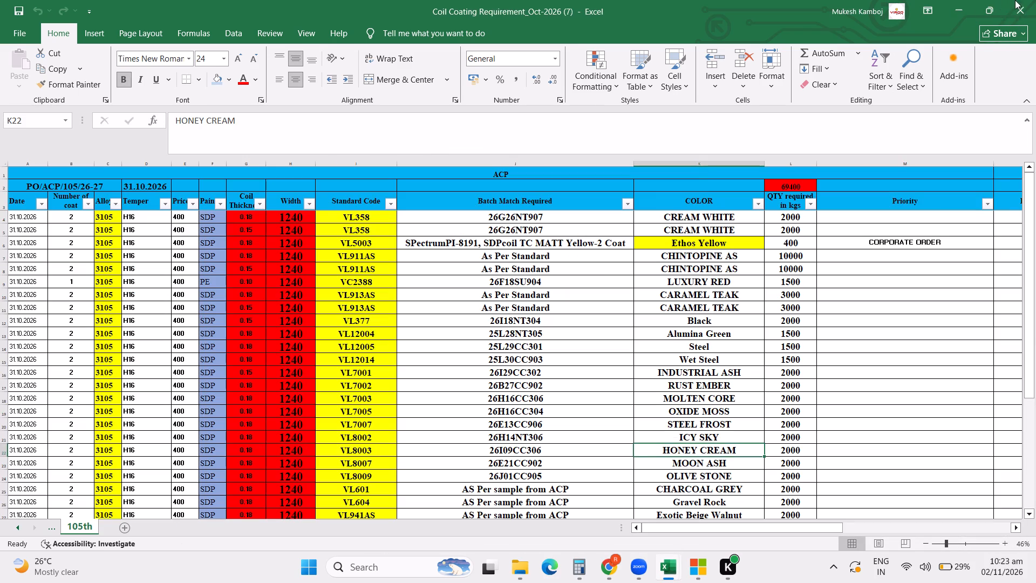
{"action": "left_click", "coordinate": [1017, 10]}
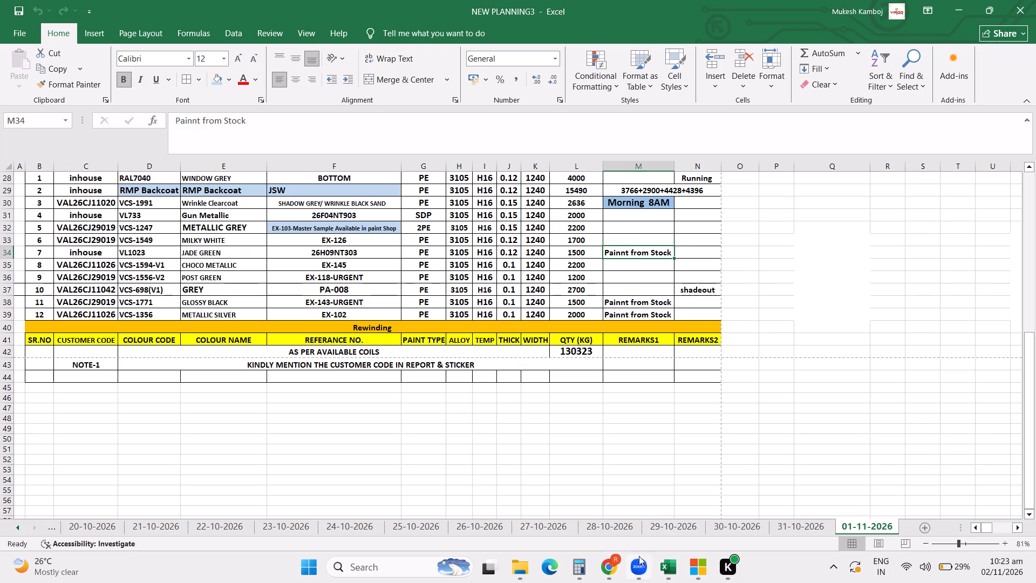
Close the DAILY INVENTORY CCL 01 OCT 2026 (34) workbook without saving its changes.
{"action": "left_click", "coordinate": [665, 570]}
{"action": "left_click", "coordinate": [594, 498]}
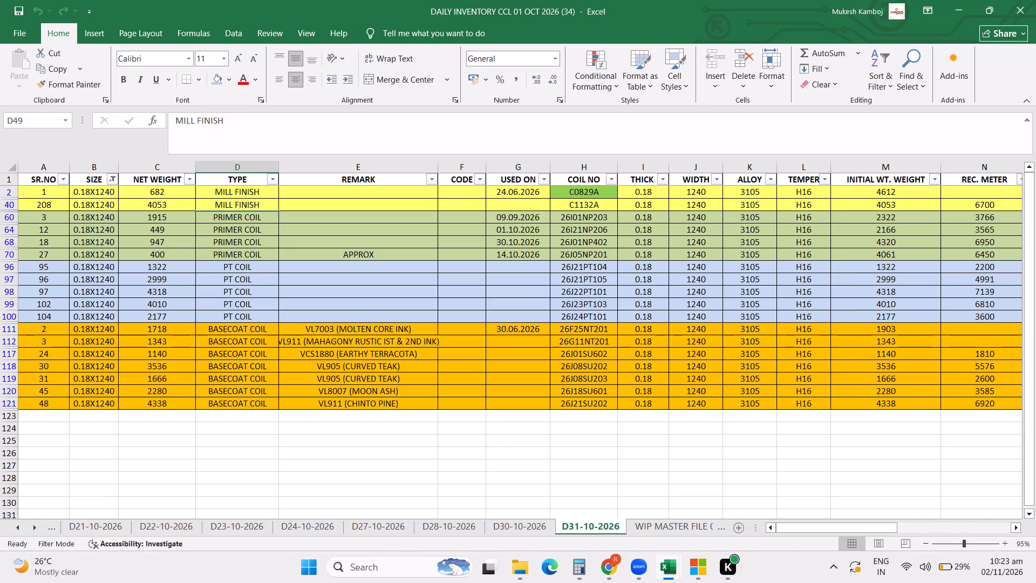
{"action": "left_click", "coordinate": [670, 572]}
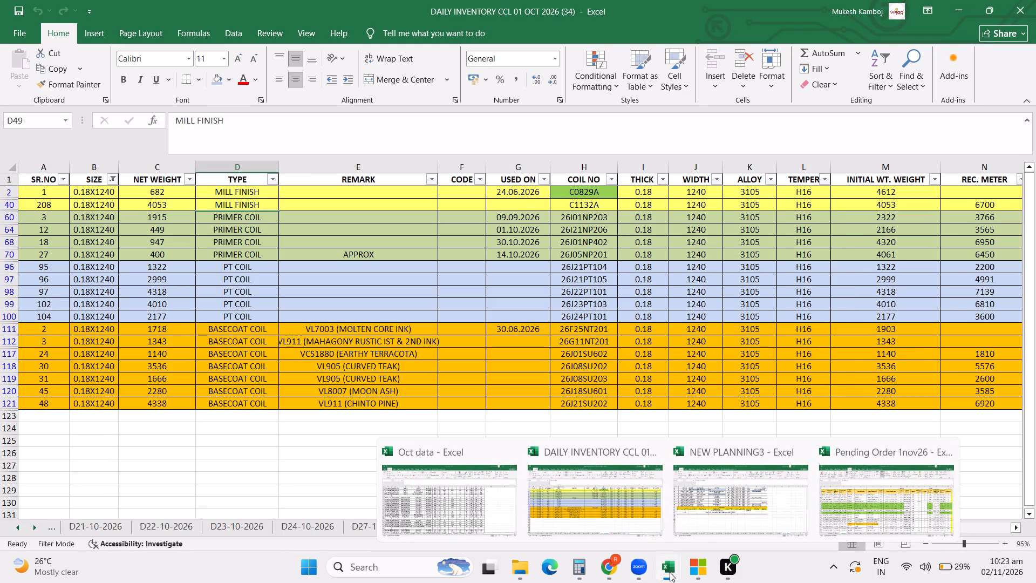
{"action": "left_click", "coordinate": [623, 500]}
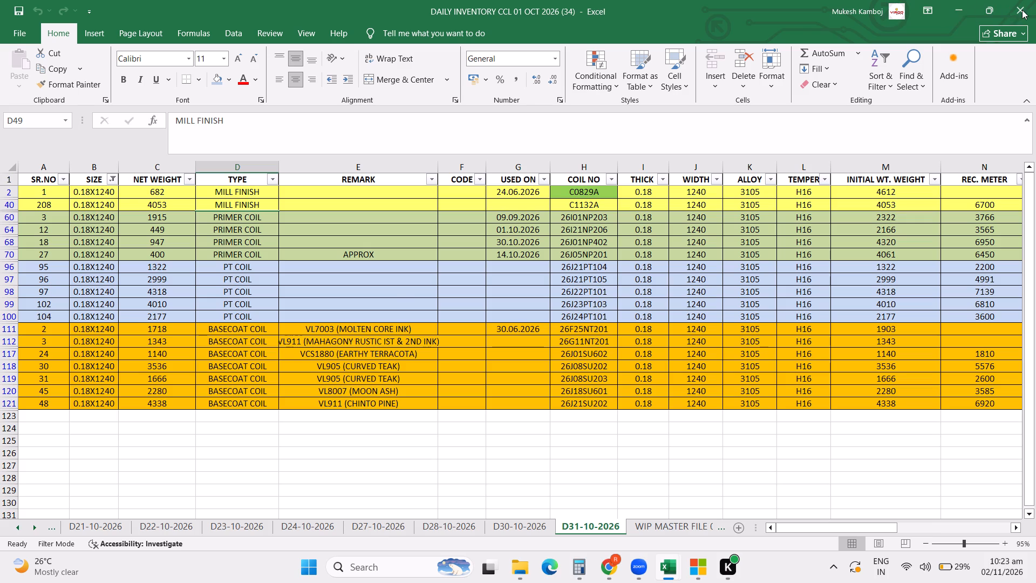
{"action": "left_click", "coordinate": [1022, 10]}
{"action": "left_click", "coordinate": [562, 378]}
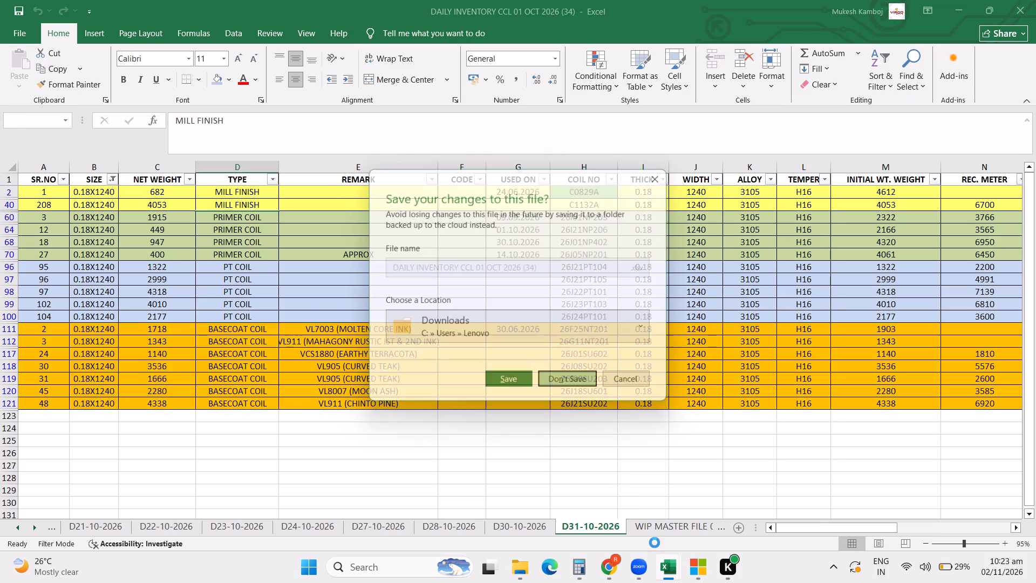
Save the Oct data workbook and close it.
{"action": "left_click", "coordinate": [671, 572]}
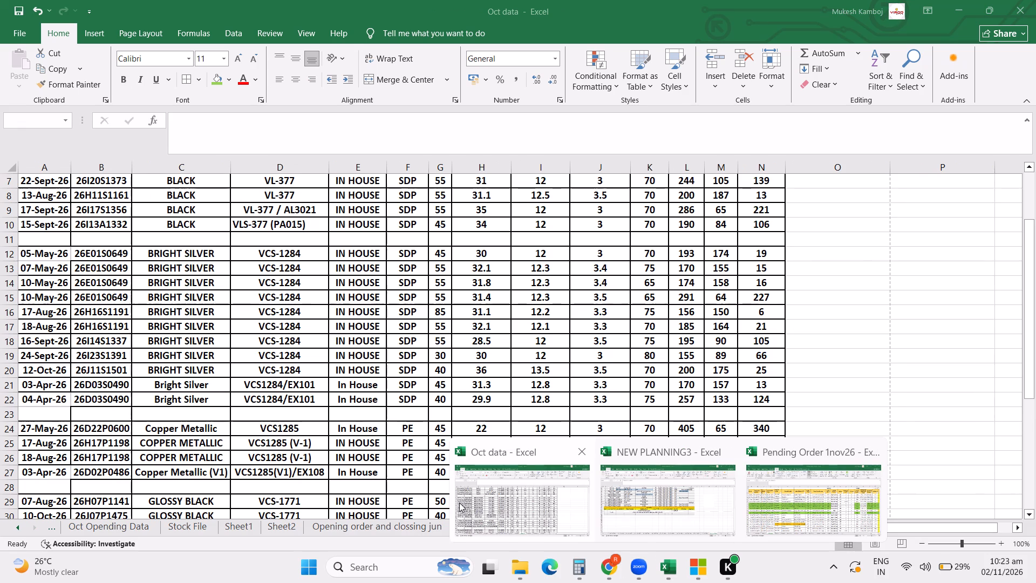
{"action": "left_click", "coordinate": [459, 503]}
{"action": "key", "text": "ctrl+s"}
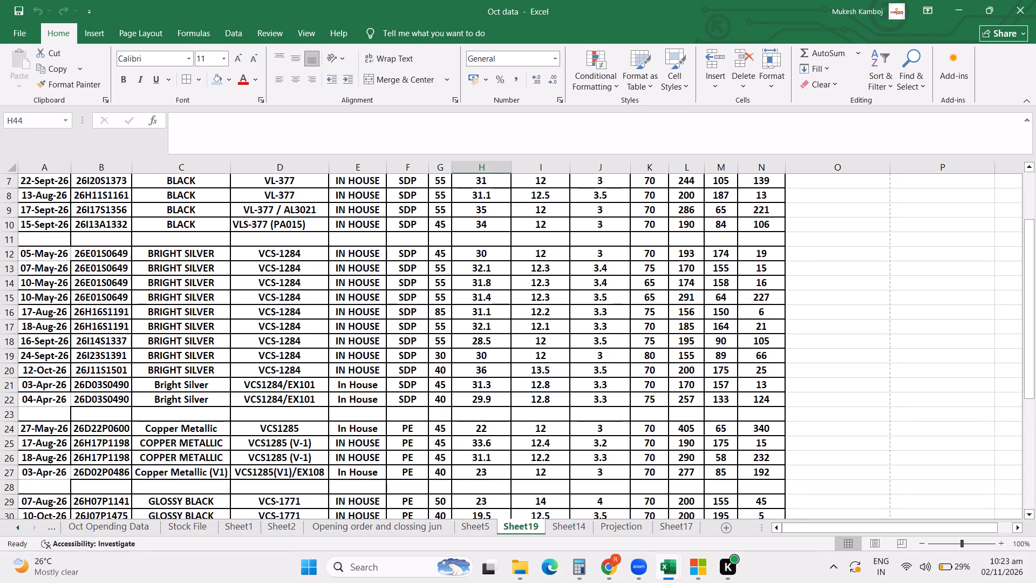
{"action": "left_click", "coordinate": [1019, 3]}
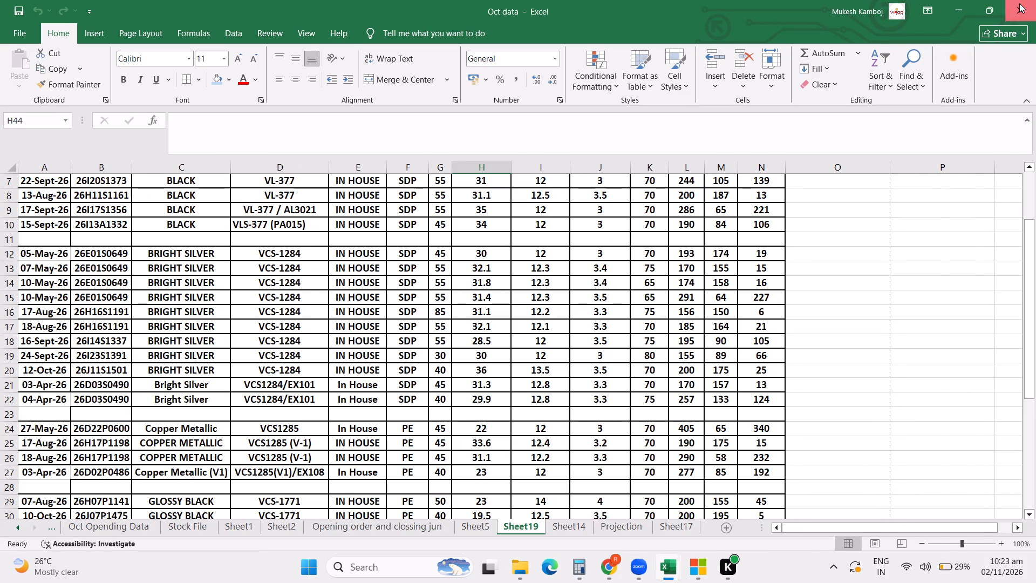
In the Pending Order 1nov26 workbook, clear the Customer Name filter on the Stock File sheet.
{"action": "left_click", "coordinate": [681, 570]}
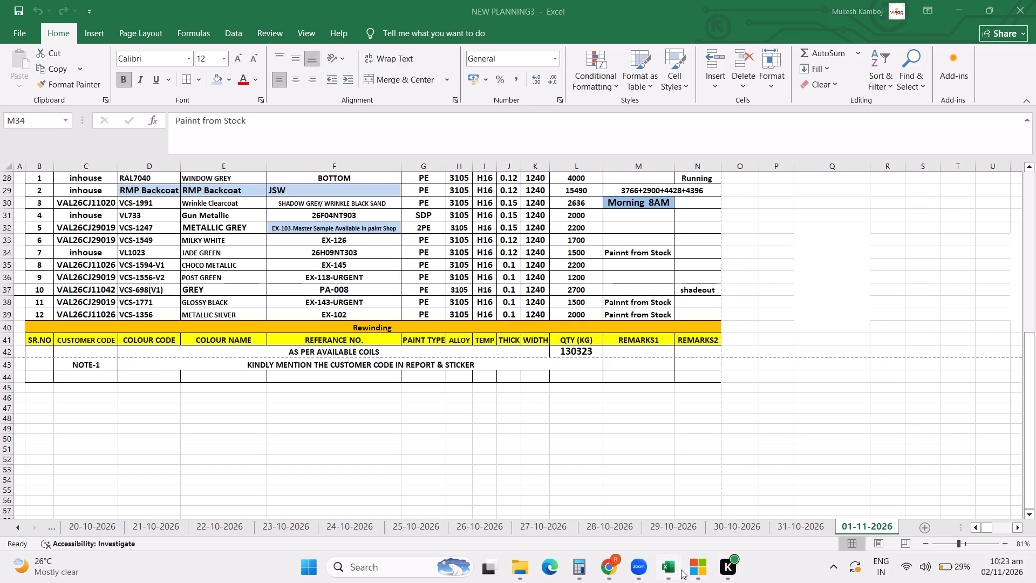
{"action": "left_click", "coordinate": [710, 519]}
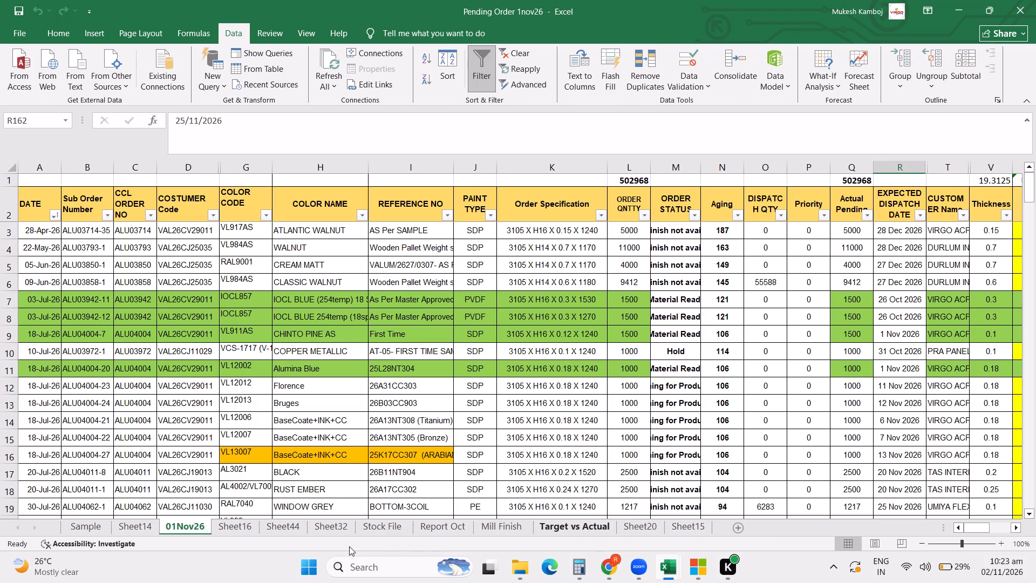
{"action": "left_click", "coordinate": [373, 534]}
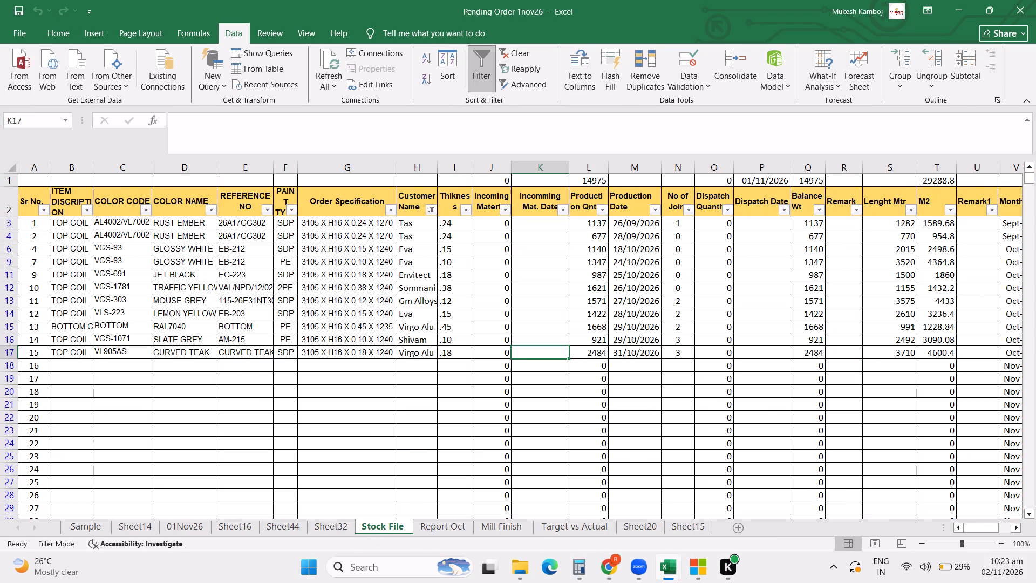
{"action": "left_click", "coordinate": [430, 208]}
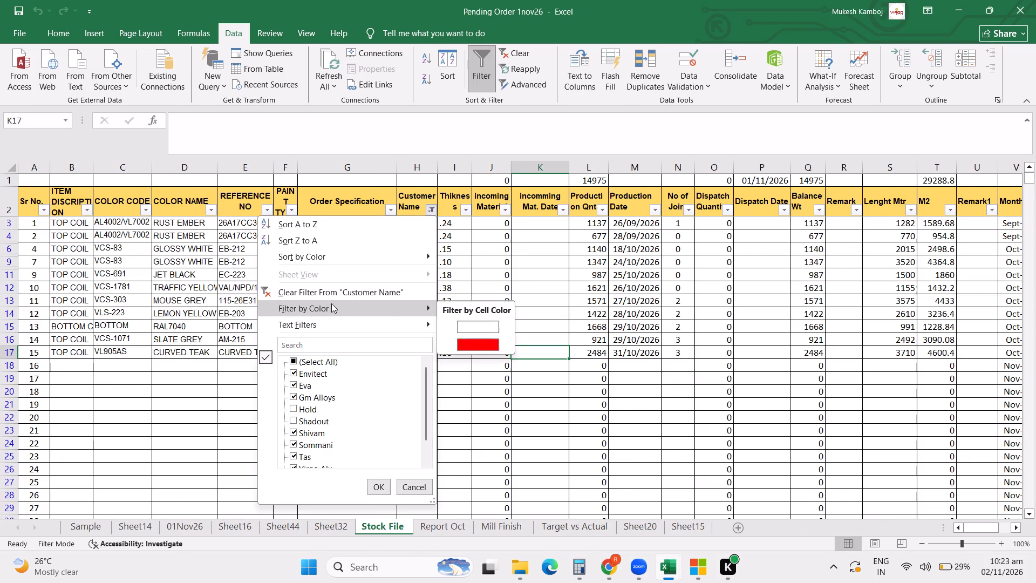
{"action": "left_click", "coordinate": [332, 294]}
{"action": "left_click", "coordinate": [167, 423]}
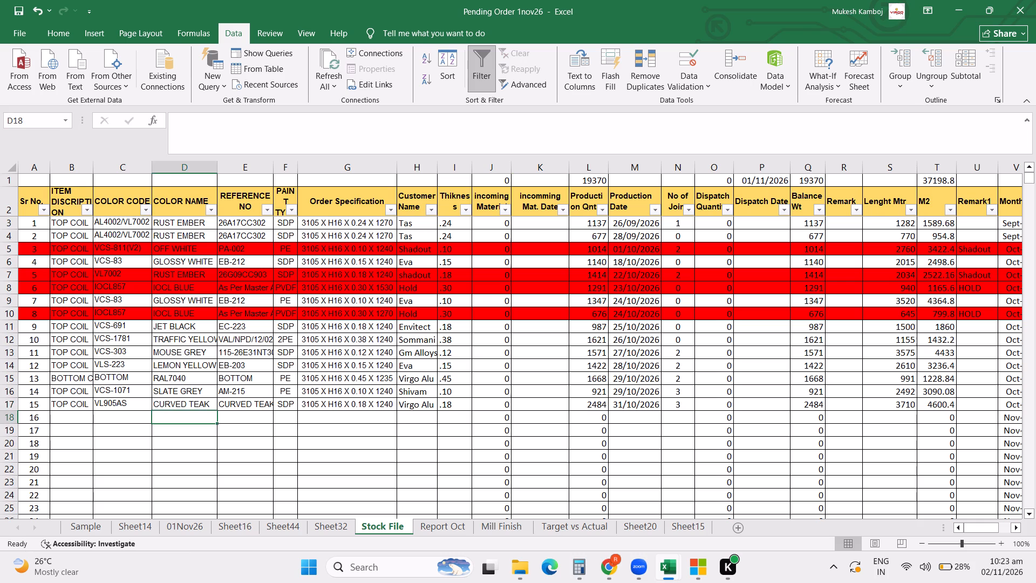
{"action": "left_click", "coordinate": [592, 413]}
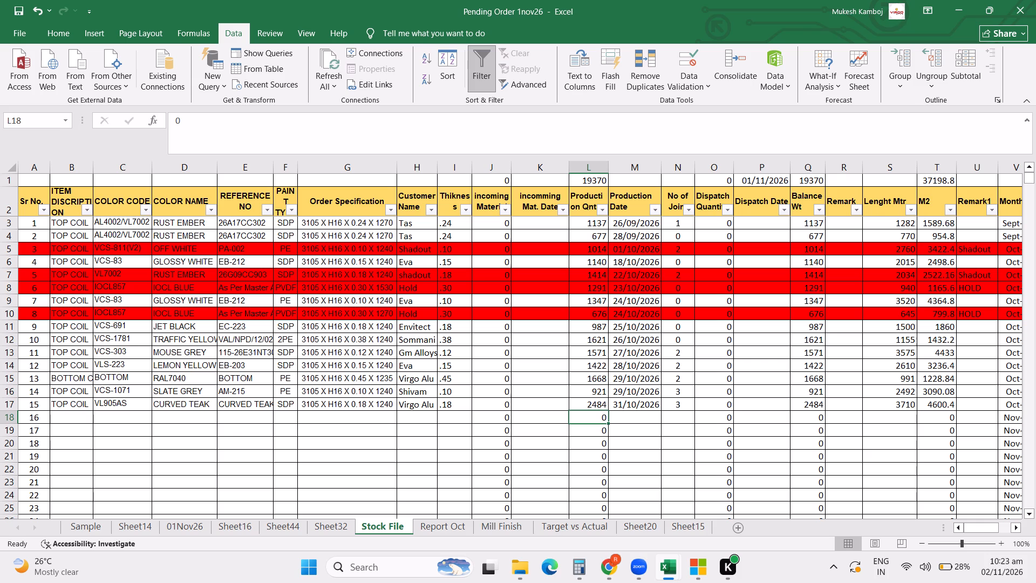
Copy the BOTTOM COIL / RAL7040 item description, color code, color name and reference from row 15 into rows 18 and 19.
{"action": "left_click", "coordinate": [127, 377]}
{"action": "left_click_drag", "start_coordinate": [67, 379], "coordinate": [236, 368]}
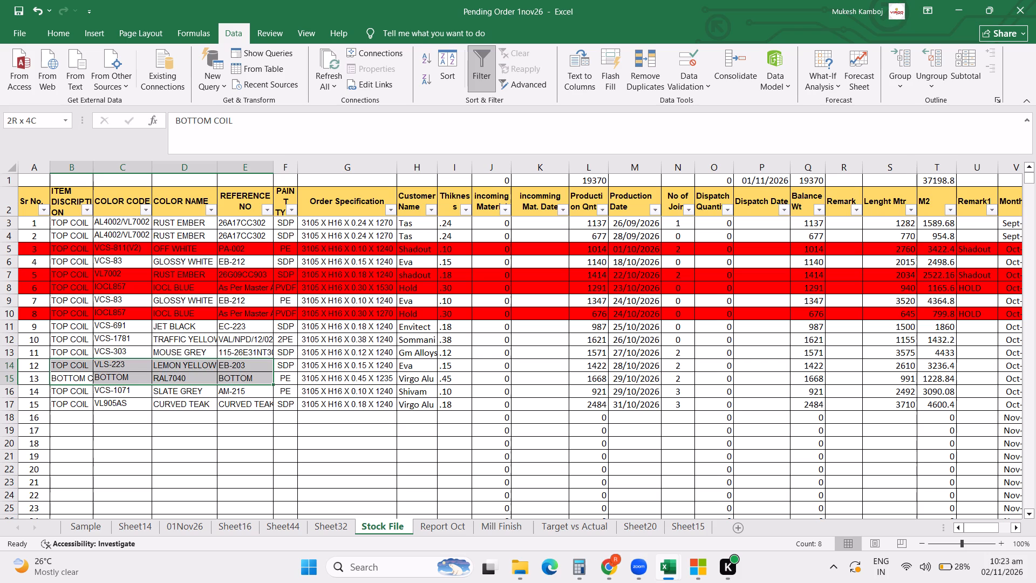
{"action": "left_click_drag", "start_coordinate": [236, 368], "coordinate": [236, 375]}
{"action": "key", "text": "ctrl+c"}
{"action": "left_click", "coordinate": [73, 415]}
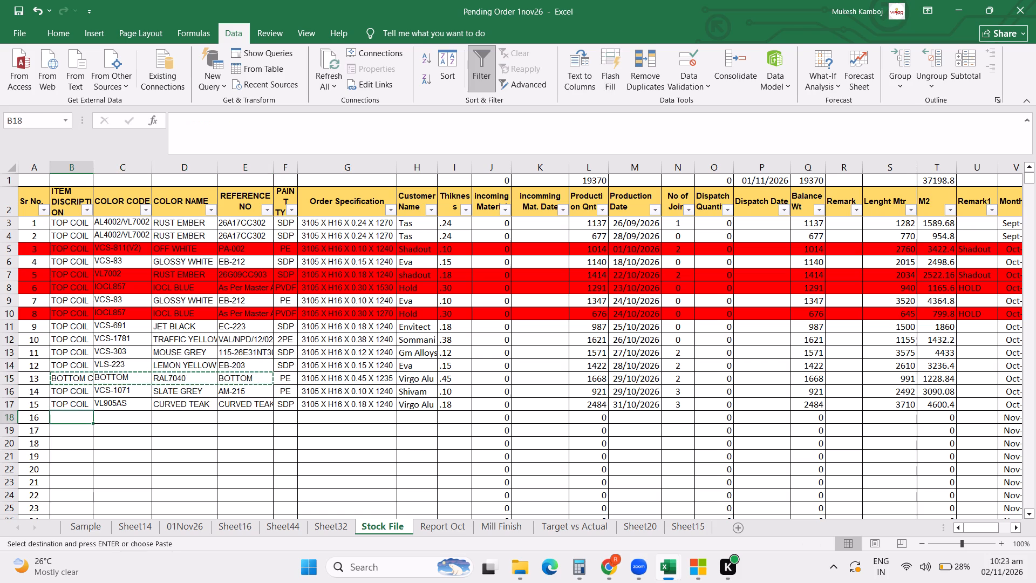
{"action": "key", "text": "ctrl+v"}
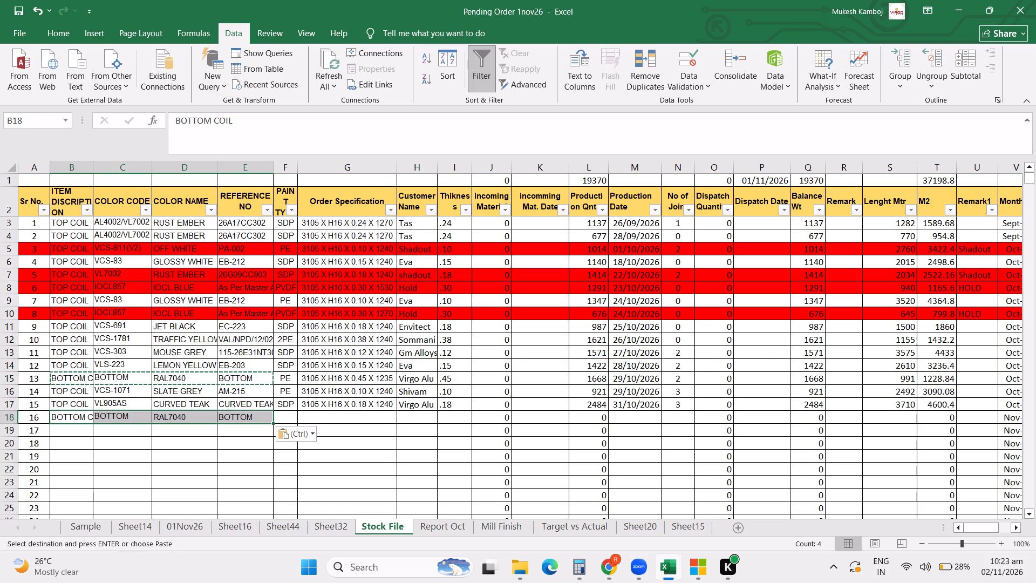
{"action": "left_click", "coordinate": [76, 429]}
{"action": "key", "text": "ctrl+v"}
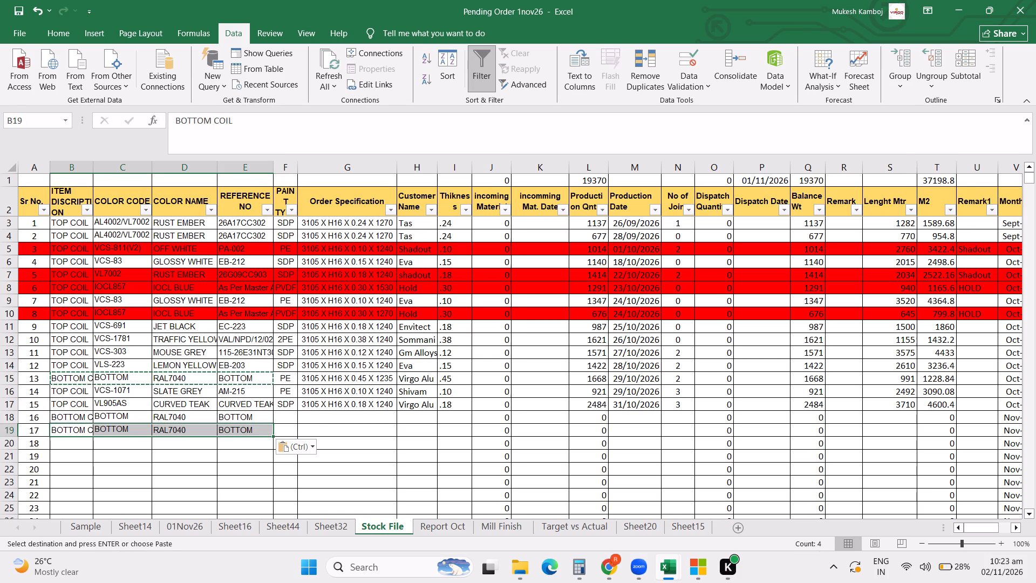
Copy the PE paint type from row 16 into rows 18 and 19.
{"action": "left_click", "coordinate": [276, 385]}
{"action": "key", "text": "ctrl+c"}
{"action": "key", "text": "Down"}
{"action": "key", "text": "Down"}
{"action": "key", "text": "shift+Down"}
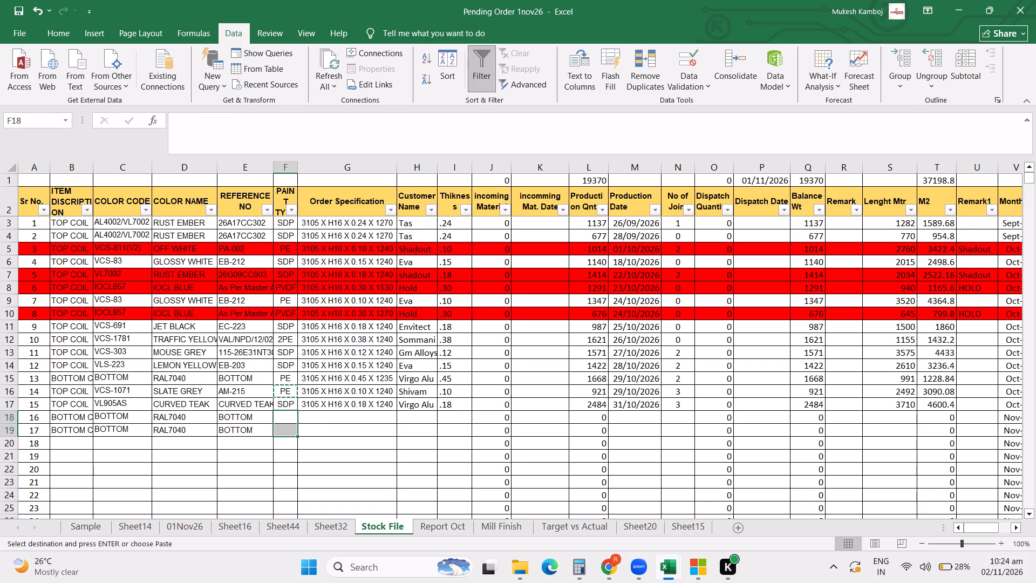
{"action": "key", "text": "Return"}
Copy the order specification 3105 X H16 X 0.10 X 1240 from row 16 into rows 18 and 19.
{"action": "left_click", "coordinate": [325, 392]}
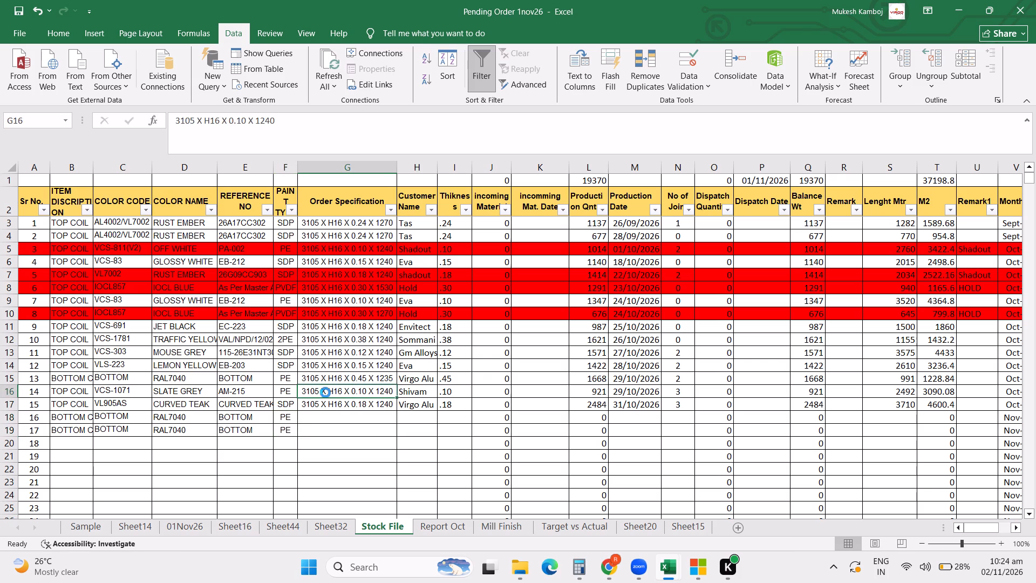
{"action": "key", "text": "ctrl+c"}
{"action": "key", "text": "Down"}
{"action": "key", "text": "Down"}
{"action": "key", "text": "shift+Down"}
{"action": "key", "text": "Return"}
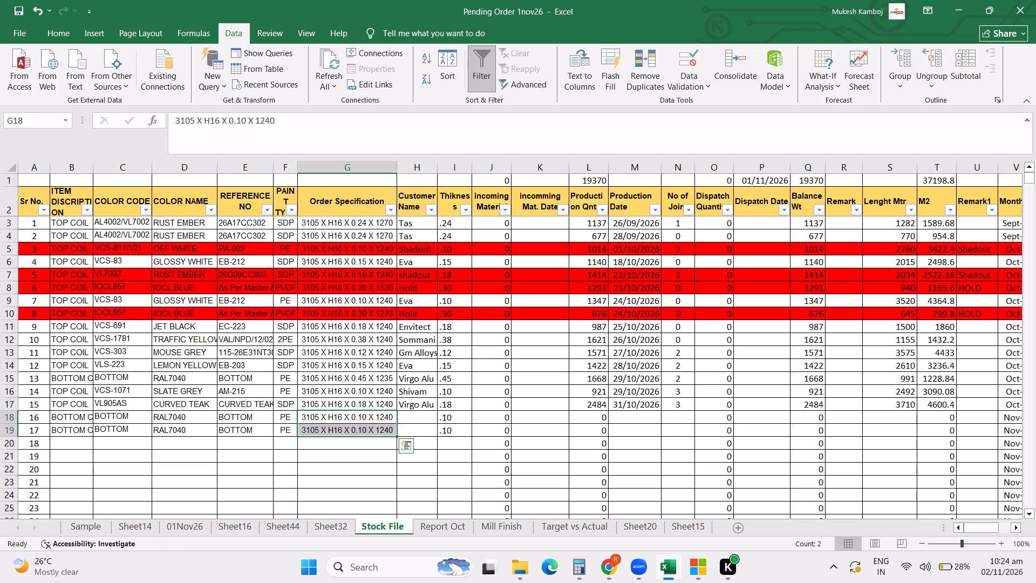
Enter Virgo Alu as the customer name in rows 18 and 19.
{"action": "left_click", "coordinate": [422, 421]}
{"action": "key", "text": "v"}
{"action": "key", "text": "Down"}
{"action": "key", "text": "v"}
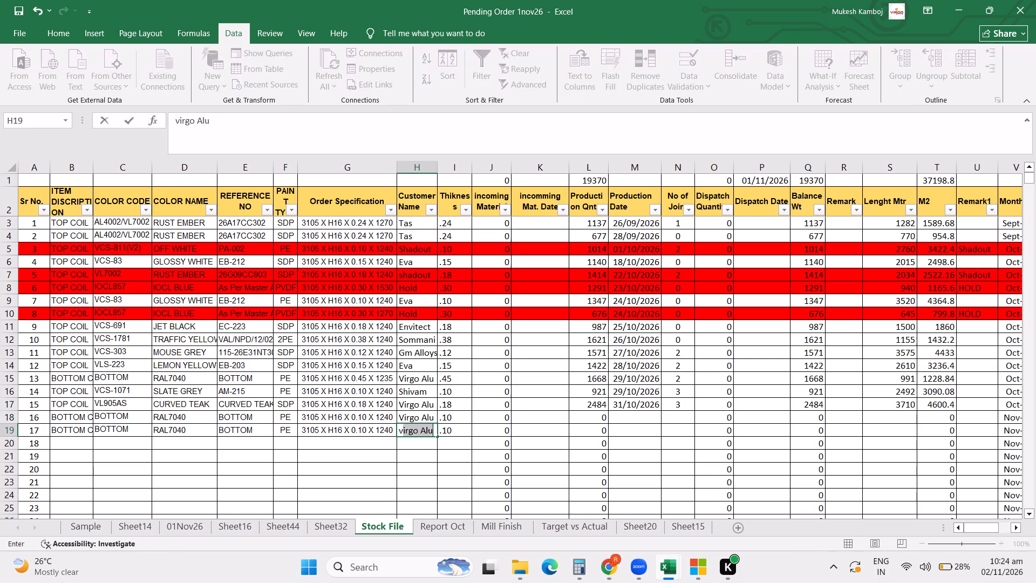
{"action": "key", "text": "Down"}
Enter production quantities of 1474 in row 18 and 1525 in row 19.
{"action": "key", "text": "Up"}
{"action": "key", "text": "Up"}
{"action": "key", "text": "Right"}
{"action": "key", "text": "Right"}
{"action": "key", "text": "Right"}
{"action": "key", "text": "Right"}
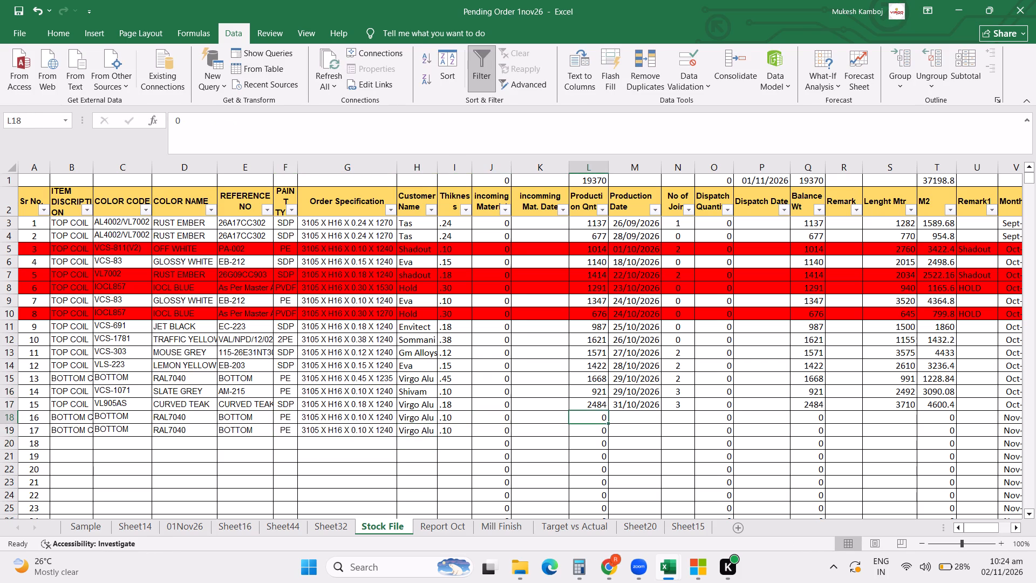
{"action": "type", "text": "1474"}
{"action": "key", "text": "Down"}
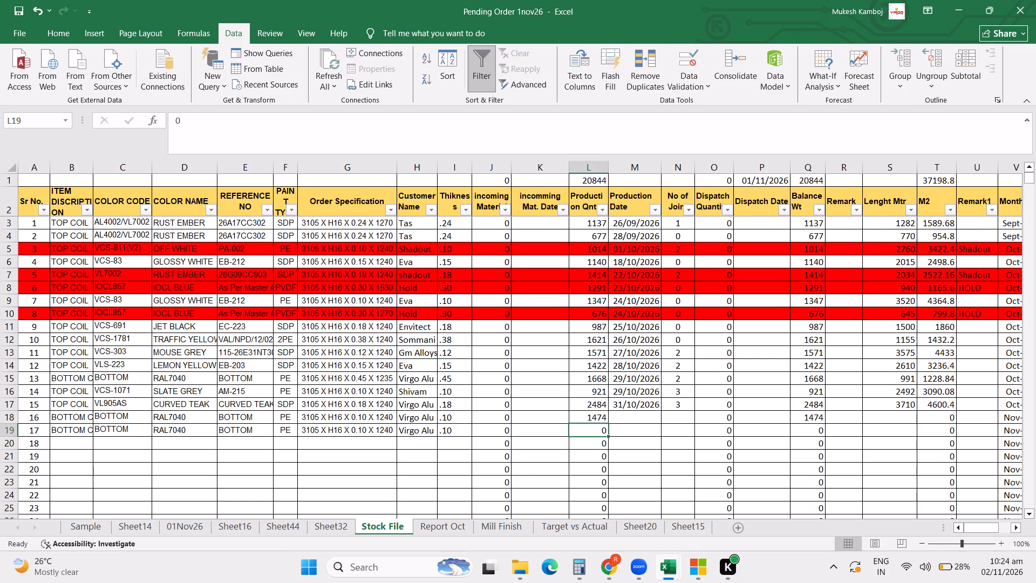
{"action": "type", "text": "1525"}
{"action": "key", "text": "Right"}
Copy the production date from row 17 into row 18 and change it to 01/11/2026.
{"action": "key", "text": "Up"}
{"action": "key", "text": "Up"}
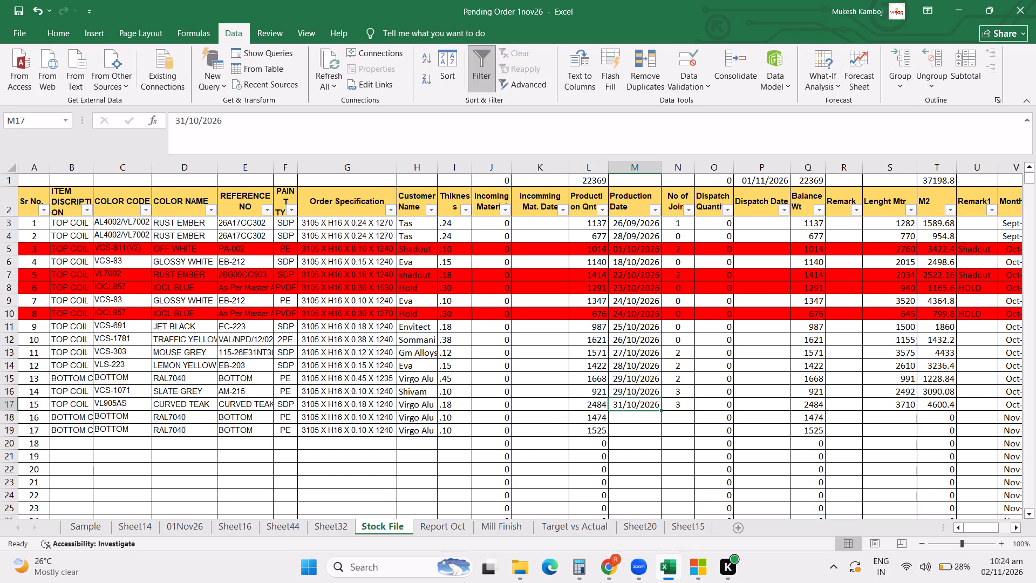
{"action": "key", "text": "ctrl+c"}
{"action": "key", "text": "Down"}
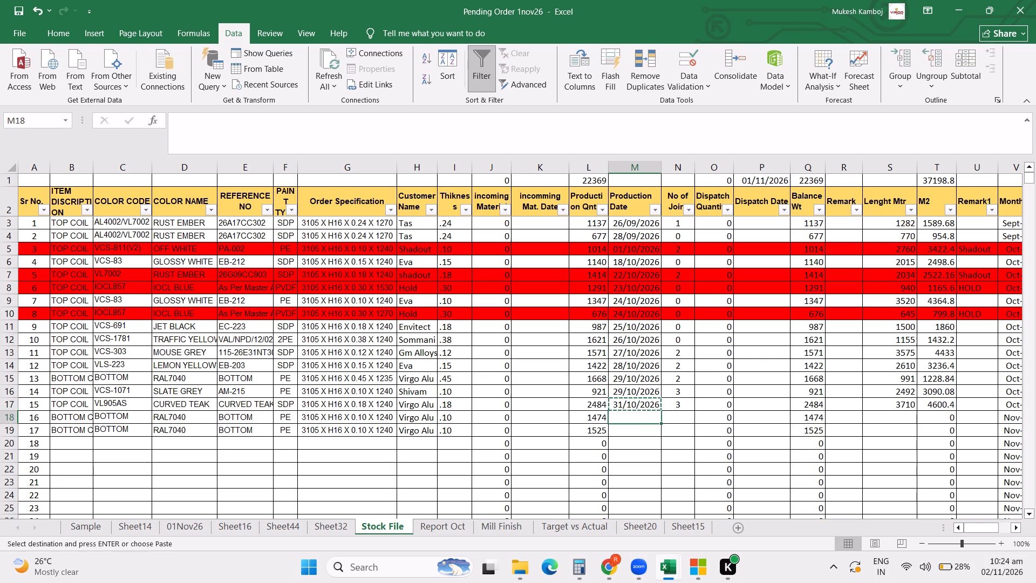
{"action": "key", "text": "Return"}
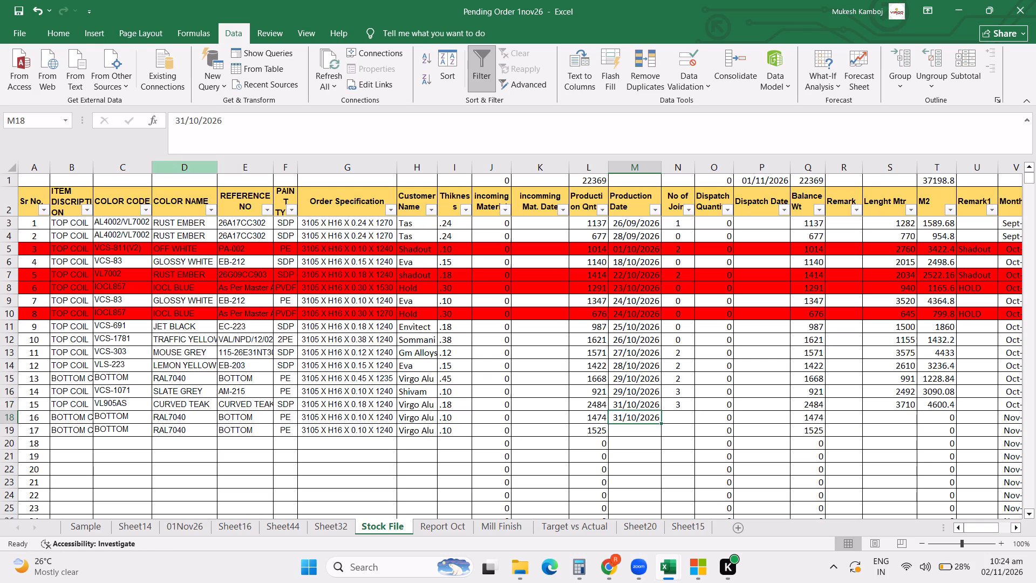
{"action": "left_click", "coordinate": [182, 126]}
{"action": "key", "text": "BackSpace"}
{"action": "key", "text": "Right"}
{"action": "key", "text": "Right"}
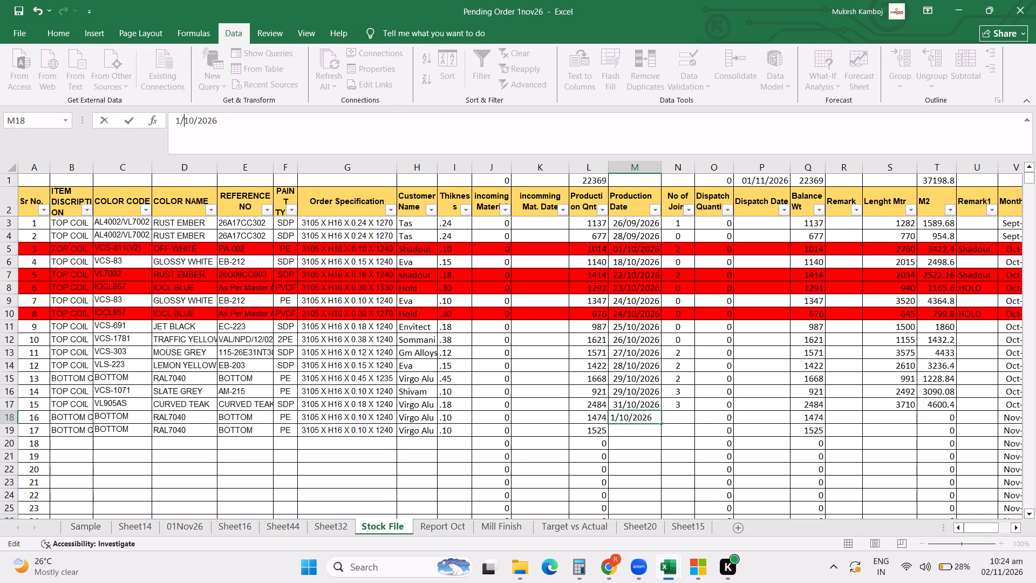
{"action": "key", "text": "Right"}
{"action": "key", "text": "Right"}
{"action": "key", "text": "BackSpace"}
{"action": "key", "text": "1"}
{"action": "key", "text": "Return"}
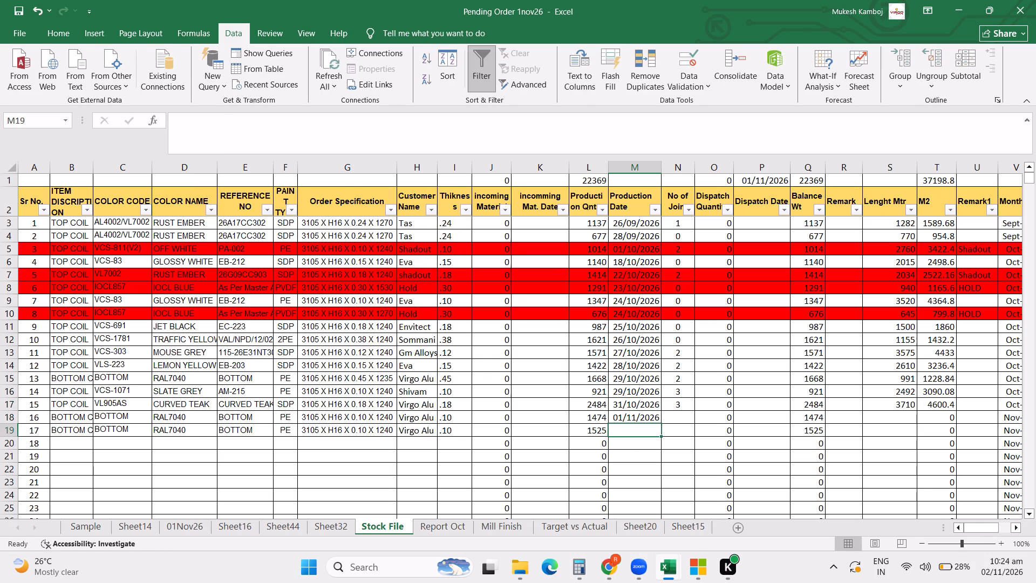
Copy the production date 01/11/2026 from row 18 down through row 28.
{"action": "key", "text": "Up"}
{"action": "key", "text": "ctrl+c"}
{"action": "key", "text": "shift+Down"}
{"action": "key", "text": "shift+Down"}
{"action": "key", "text": "shift+Down"}
{"action": "key", "text": "shift+Down"}
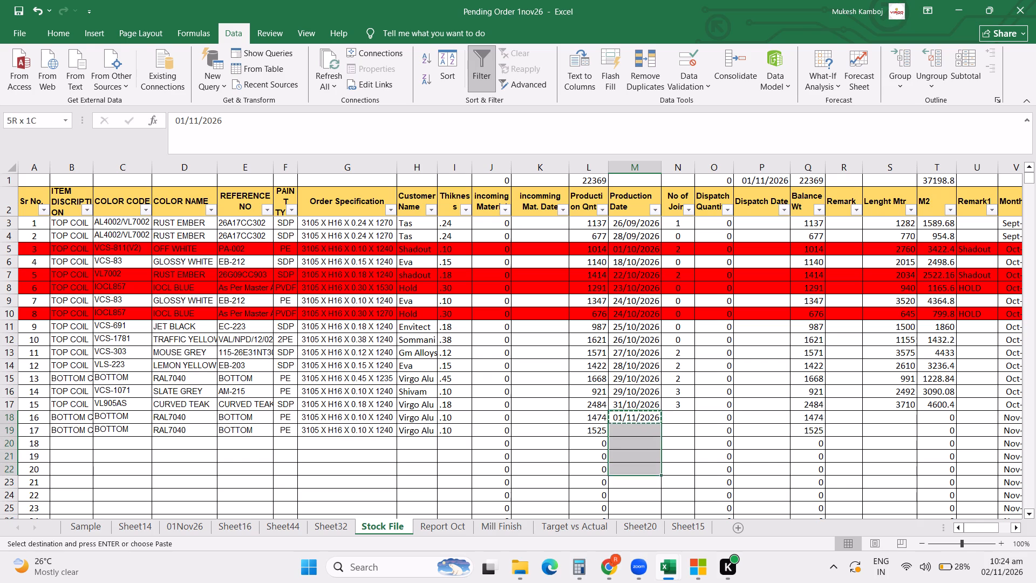
{"action": "key", "text": "shift+Down"}
{"action": "key", "text": "shift+Down"}
{"action": "key", "text": "shift+Down"}
{"action": "key", "text": "shift+Down"}
{"action": "key", "text": "shift+Down"}
{"action": "key", "text": "shift+Down"}
{"action": "key", "text": "Return"}
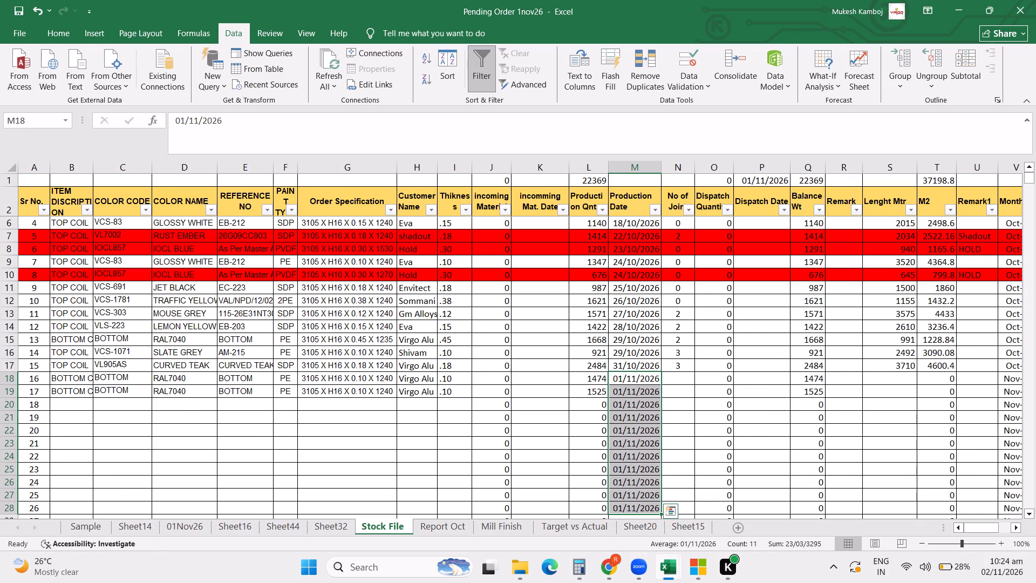
Enter 2 as the number of joins in both row 18 and row 19.
{"action": "left_click", "coordinate": [672, 378]}
{"action": "key", "text": "2"}
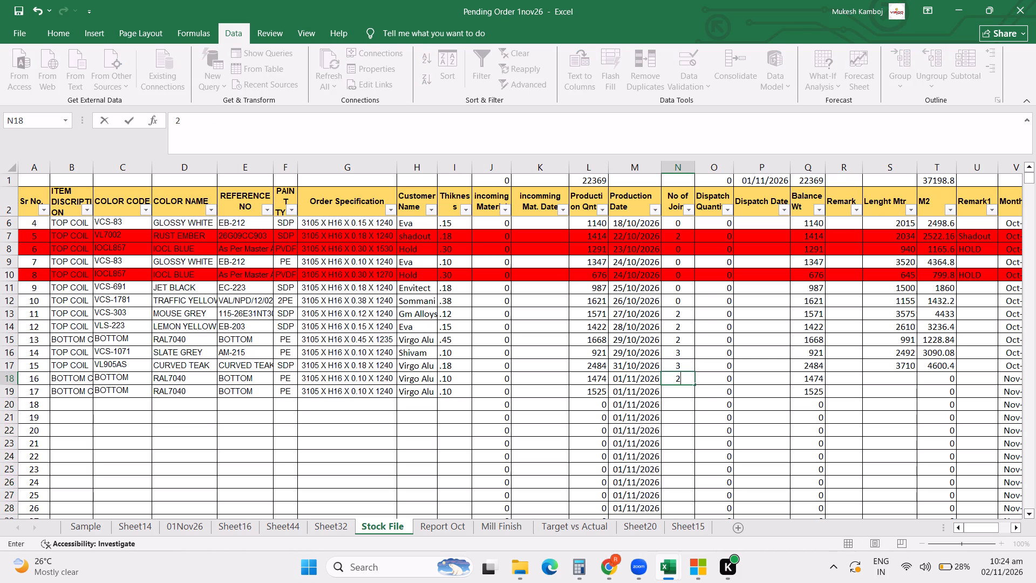
{"action": "key", "text": "Return"}
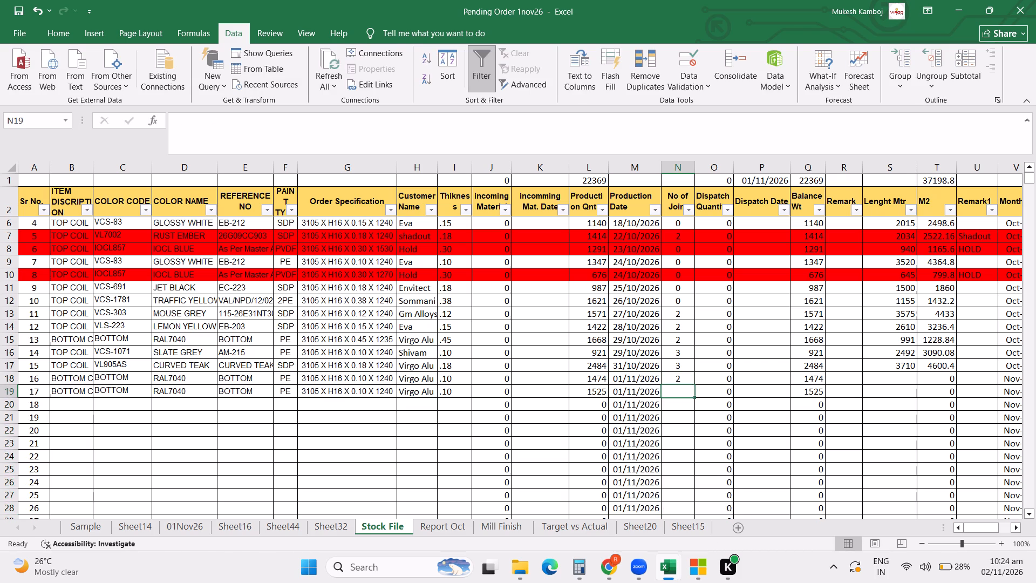
{"action": "key", "text": "2"}
{"action": "key", "text": "Return"}
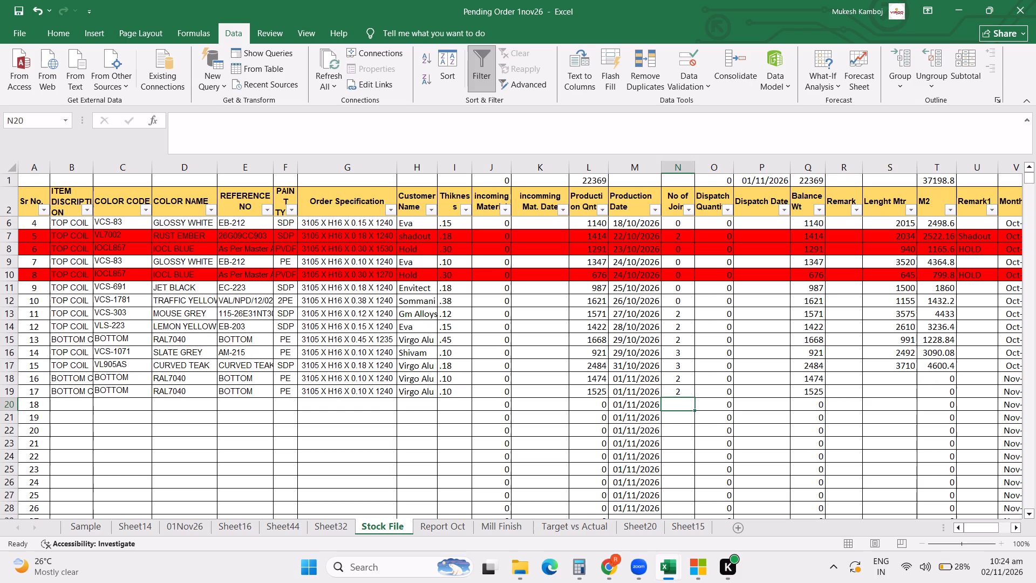
Enter lengths of 4400 metres in row 18 and 4405 metres in row 19.
{"action": "left_click", "coordinate": [882, 377]}
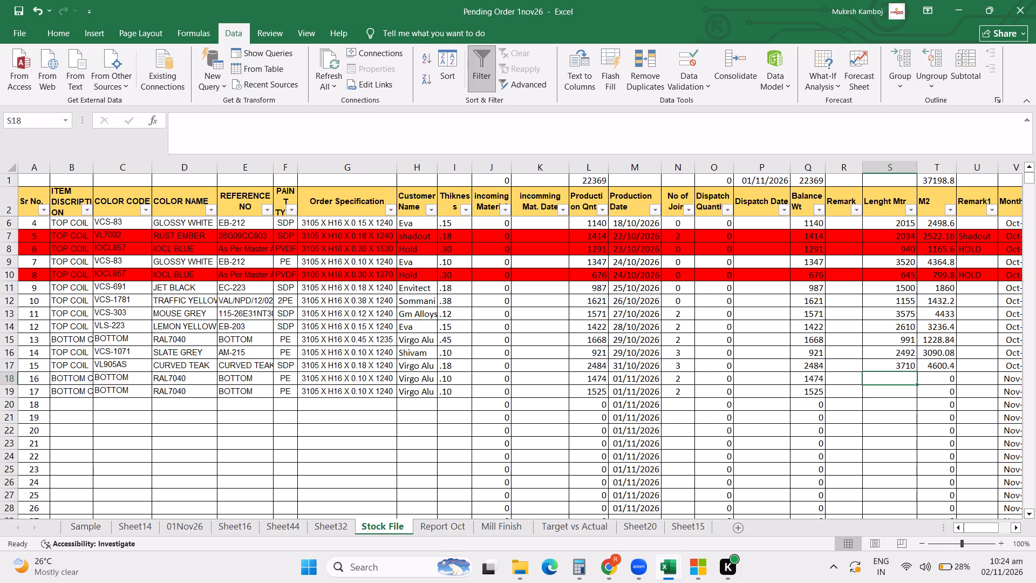
{"action": "type", "text": "4400"}
{"action": "key", "text": "Return"}
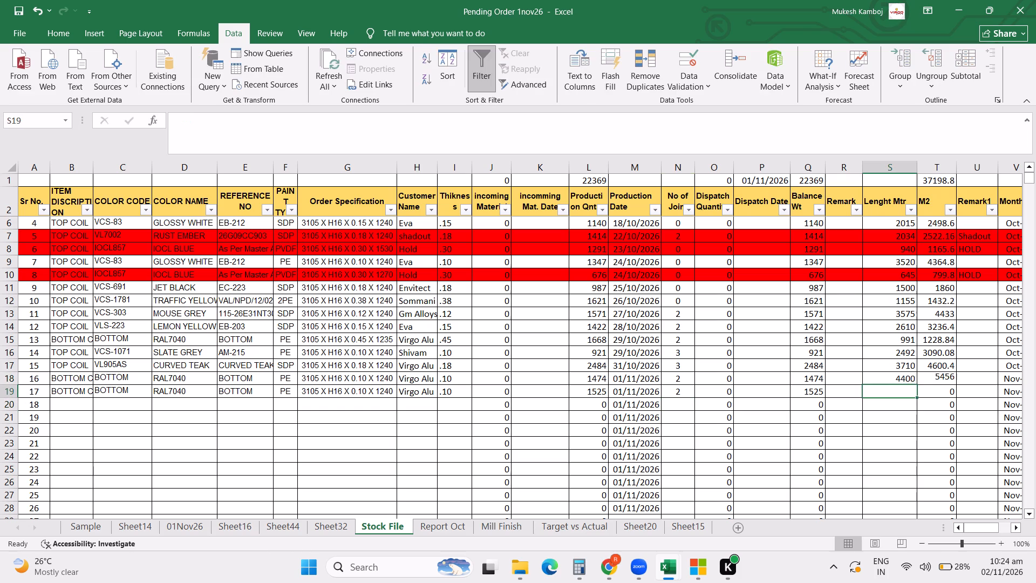
{"action": "type", "text": "4405"}
{"action": "key", "text": "Return"}
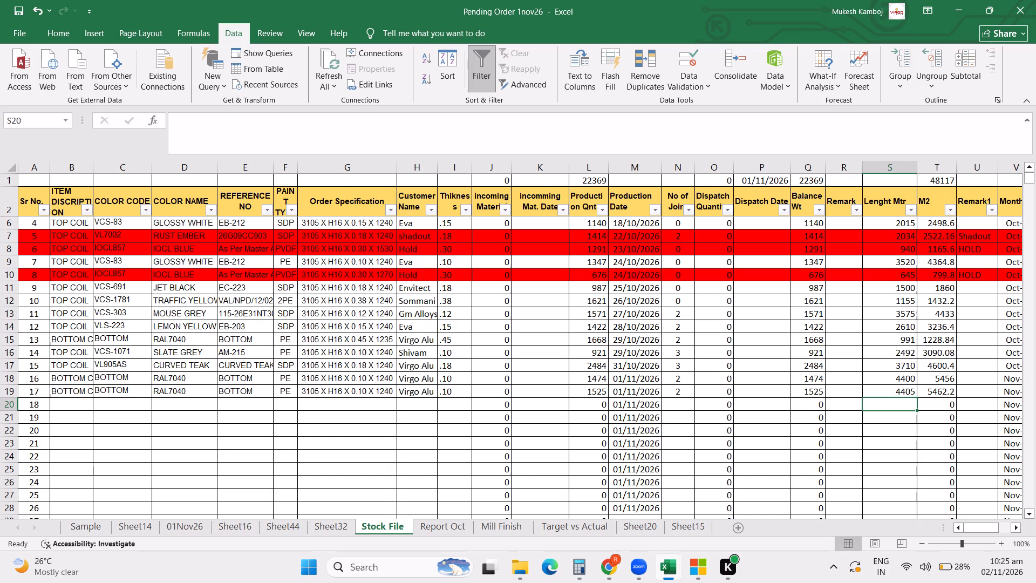
Fill the item description through order specification from row 19 down into rows 20 and 21.
{"action": "left_click_drag", "start_coordinate": [69, 404], "coordinate": [379, 406]}
{"action": "key", "text": "ctrl+d"}
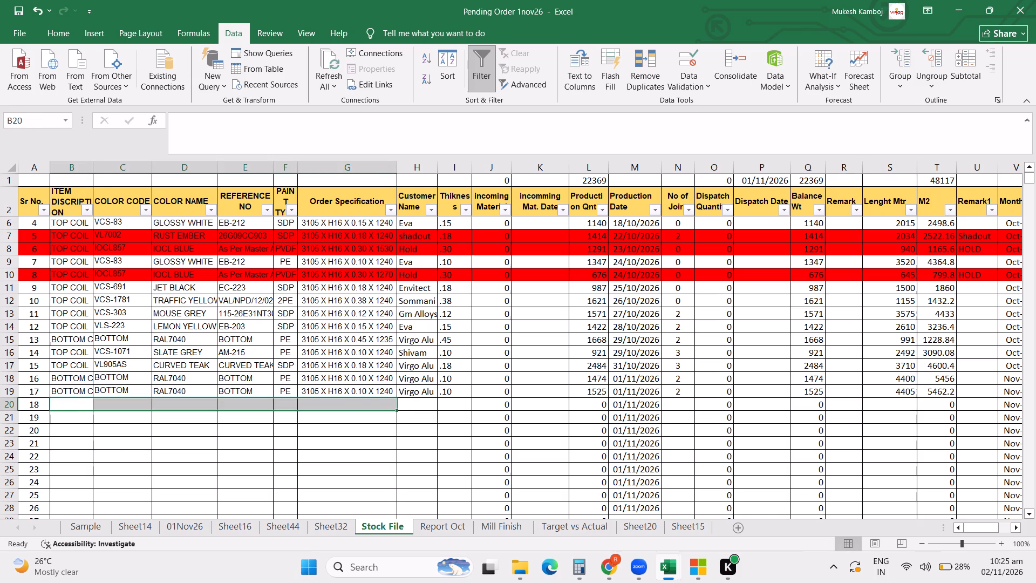
{"action": "key", "text": "ctrl+d"}
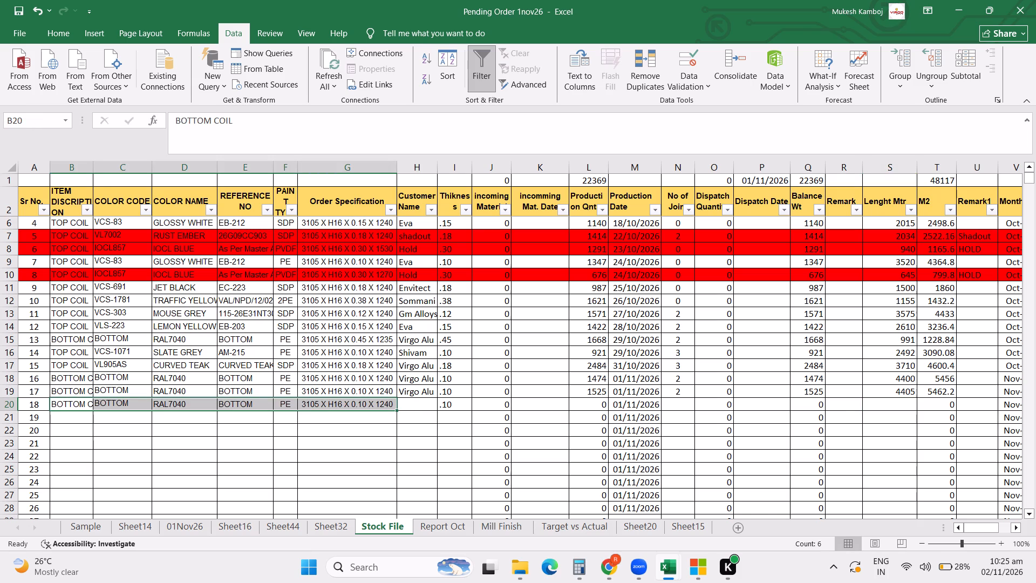
{"action": "left_click_drag", "start_coordinate": [67, 421], "coordinate": [337, 417]}
{"action": "key", "text": "ctrl+d"}
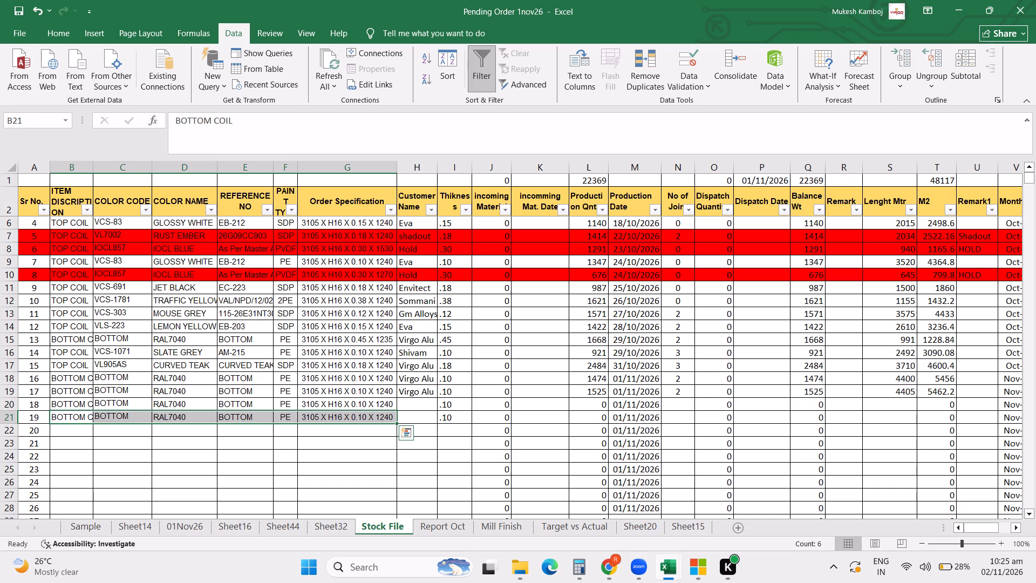
Enter Aldeko as the customer name in rows 20 and 21.
{"action": "left_click", "coordinate": [433, 405]}
{"action": "type", "text": "Al"}
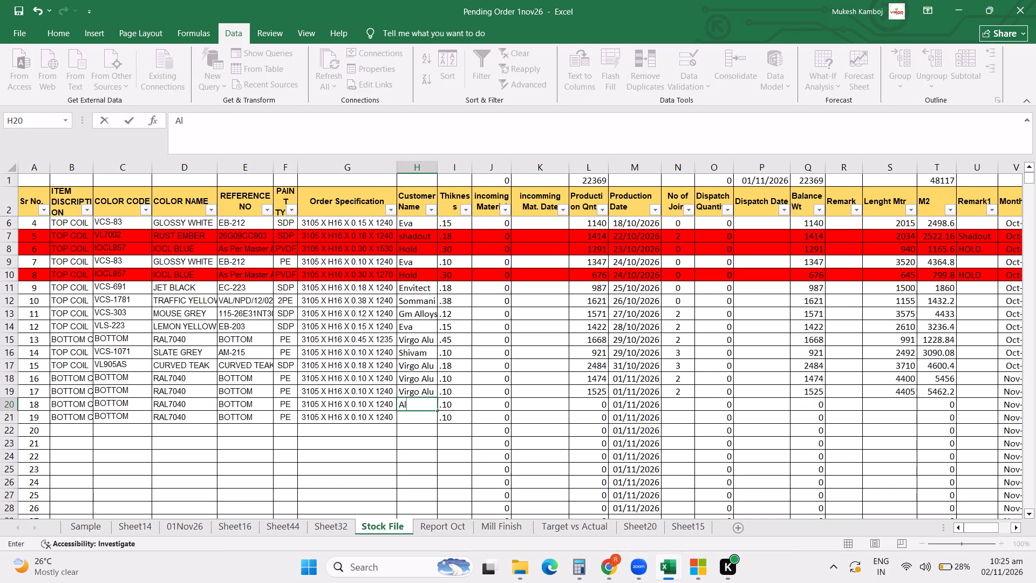
{"action": "type", "text": "de"}
{"action": "type", "text": "ko"}
{"action": "key", "text": "Return"}
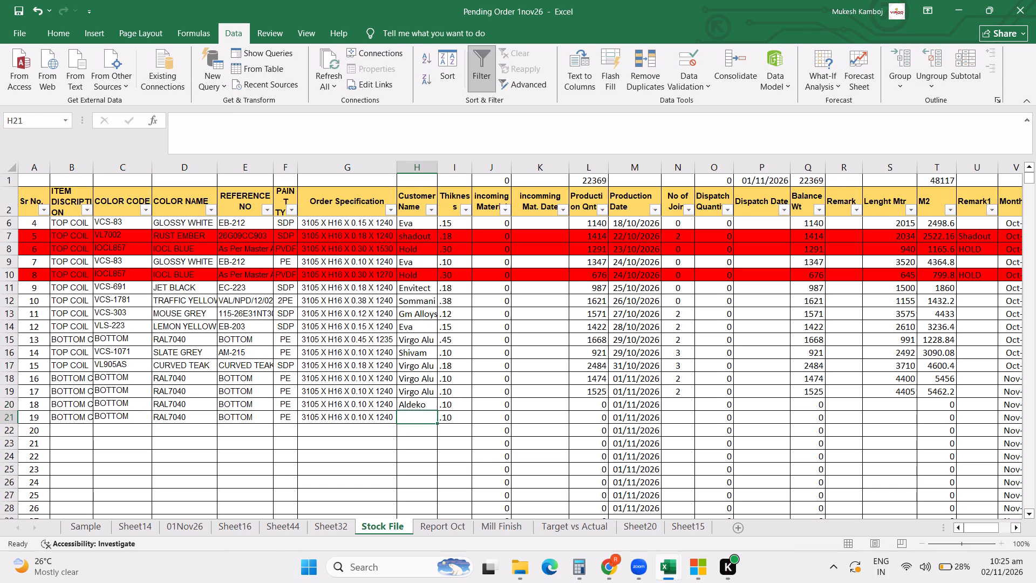
{"action": "key", "text": "Up"}
{"action": "key", "text": "ctrl+c"}
{"action": "key", "text": "Down"}
{"action": "key", "text": "Return"}
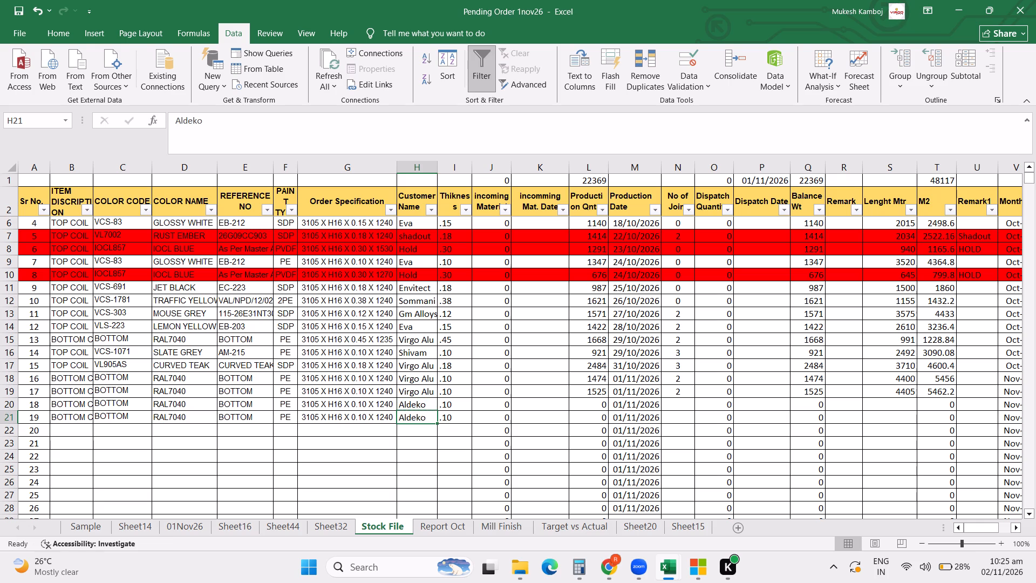
Enter production quantities of 2300 in row 20 and 2110 in row 21.
{"action": "key", "text": "Up"}
{"action": "key", "text": "Right"}
{"action": "key", "text": "Right"}
{"action": "key", "text": "Right"}
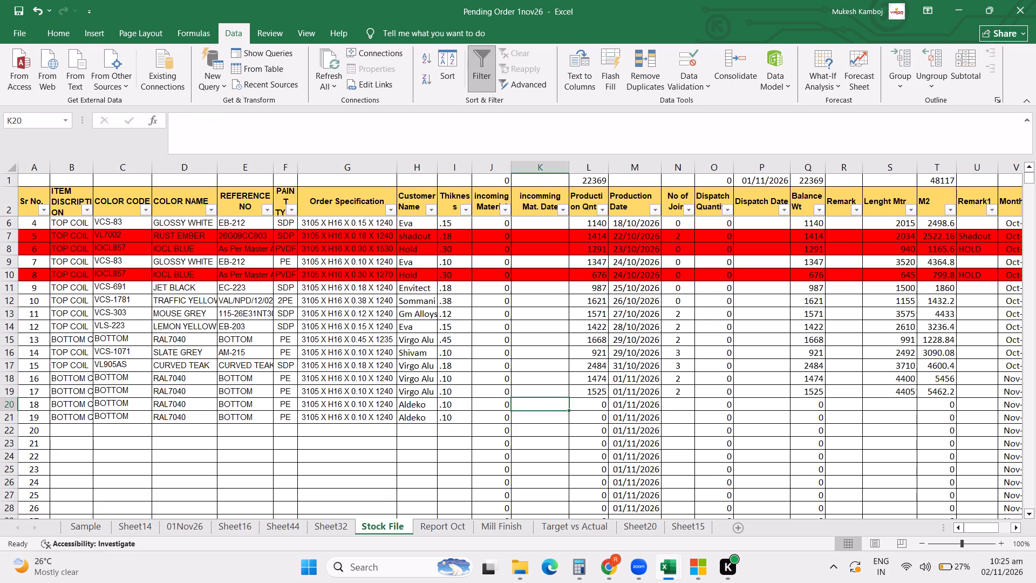
{"action": "key", "text": "Right"}
{"action": "type", "text": "2300"}
{"action": "key", "text": "Return"}
{"action": "type", "text": "2110"}
{"action": "key", "text": "Right"}
Enter the number of joins as 1 in row 21 and 0 in row 20.
{"action": "key", "text": "Right"}
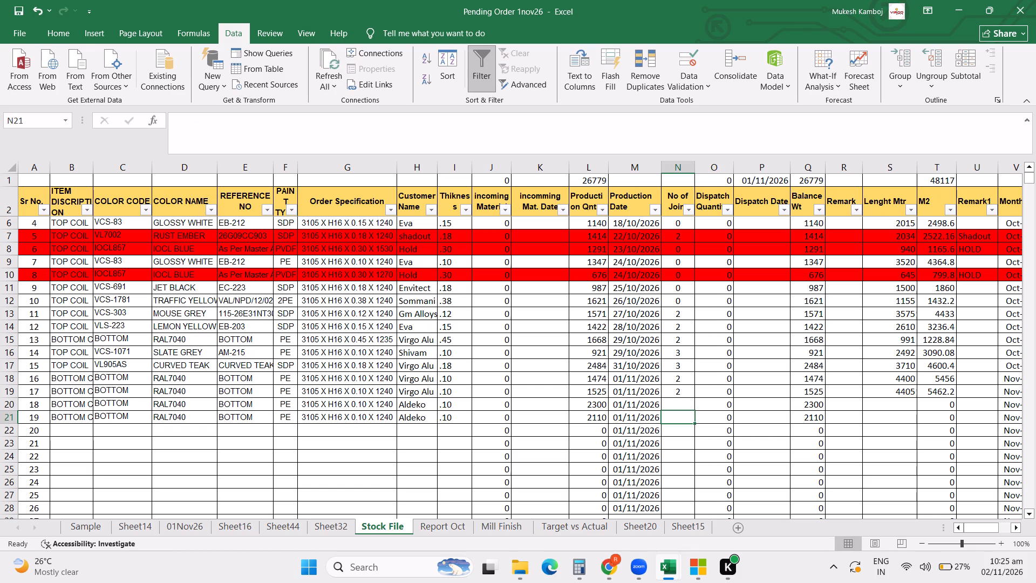
{"action": "key", "text": "1"}
{"action": "key", "text": "Up"}
{"action": "key", "text": "0"}
{"action": "key", "text": "Right"}
Enter lengths of 6500 metres in row 20 and 5940 metres in row 21.
{"action": "key", "text": "Right"}
{"action": "key", "text": "Right"}
{"action": "key", "text": "Right"}
{"action": "key", "text": "Right"}
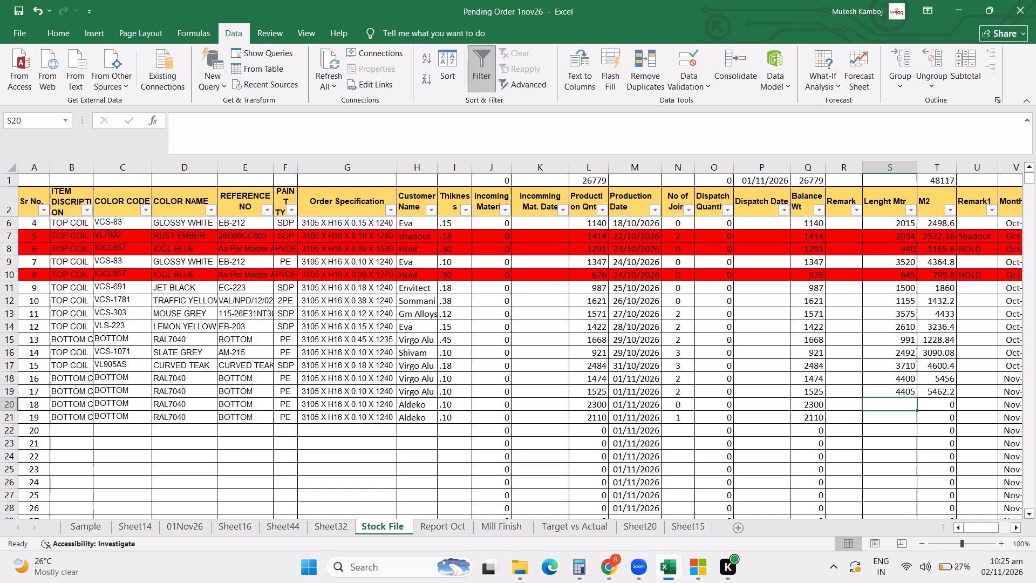
{"action": "type", "text": "6500"}
{"action": "key", "text": "Return"}
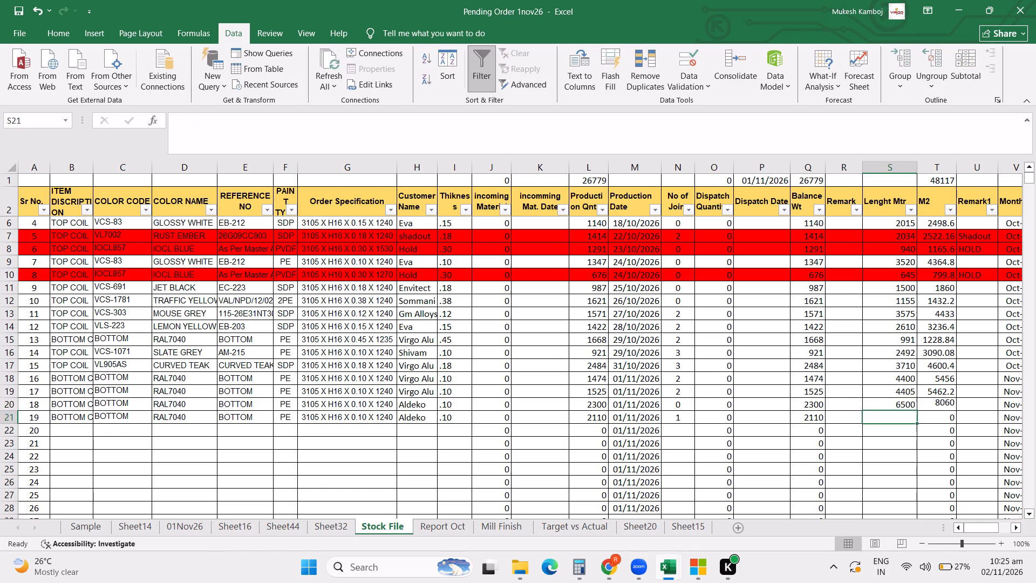
{"action": "type", "text": "5940"}
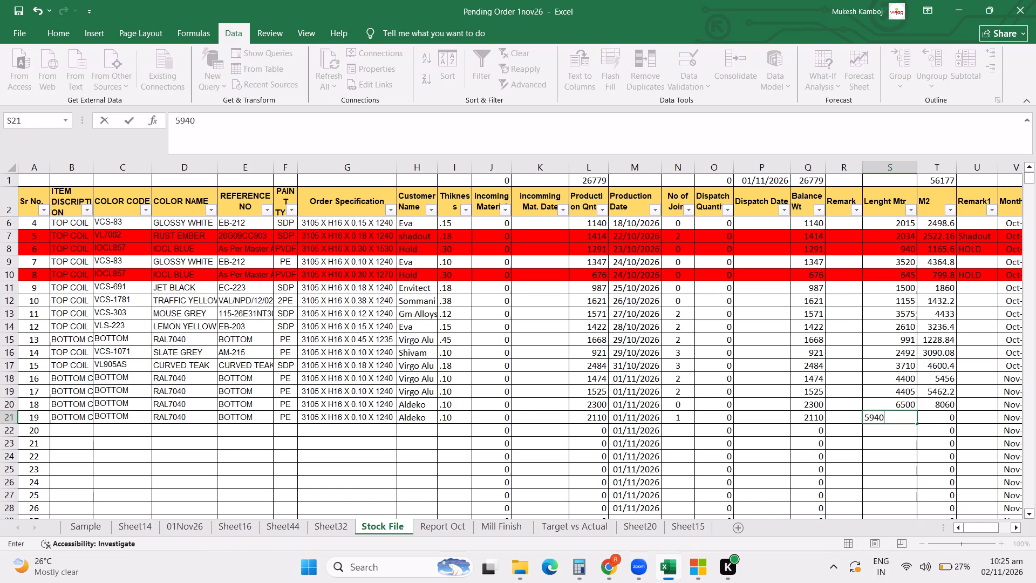
{"action": "key", "text": "Down"}
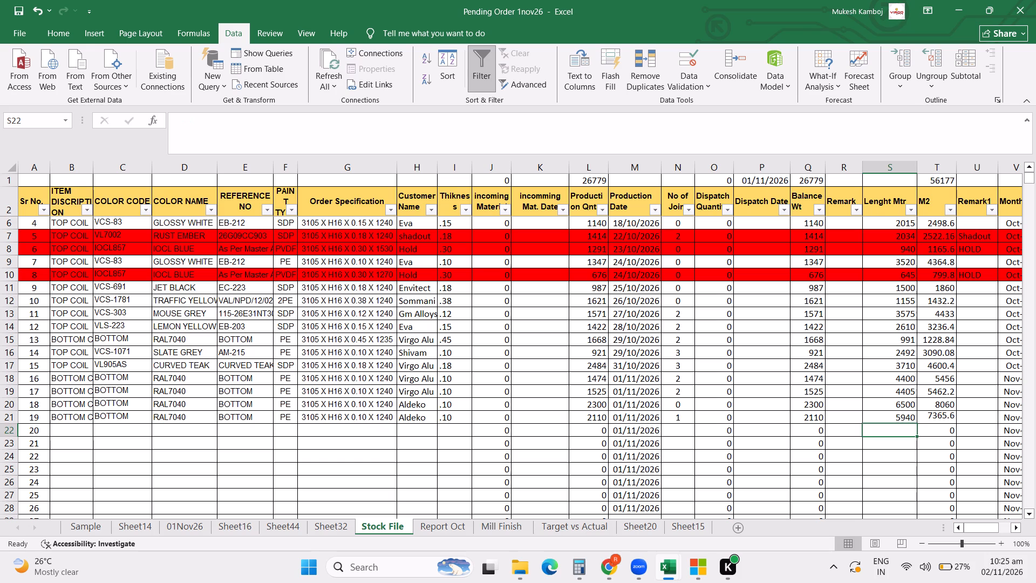
Fill the item description through customer name from row 21 down into rows 22 and 23.
{"action": "left_click_drag", "start_coordinate": [70, 429], "coordinate": [381, 427]}
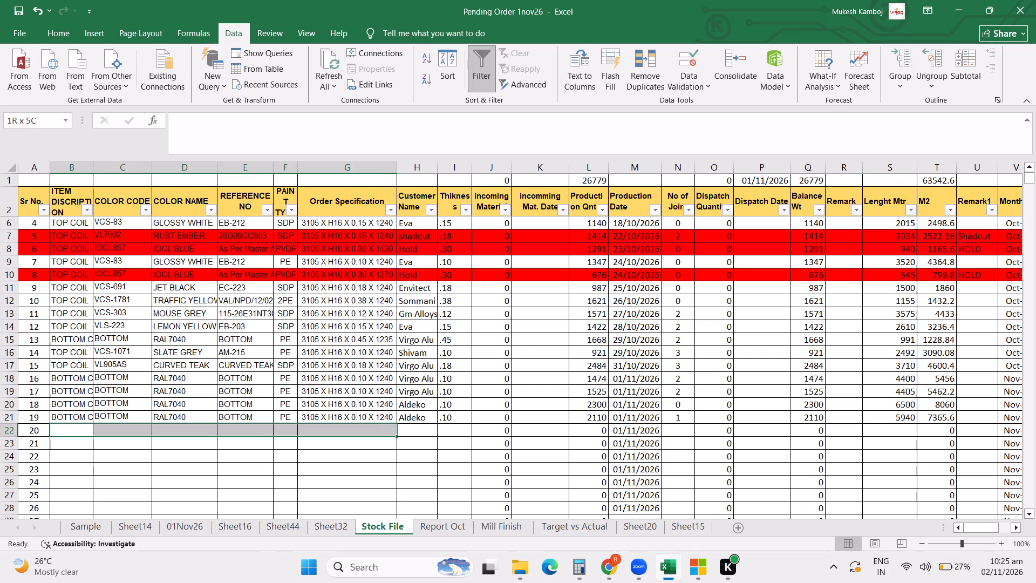
{"action": "left_click_drag", "start_coordinate": [381, 427], "coordinate": [401, 425]}
{"action": "key", "text": "ctrl+d"}
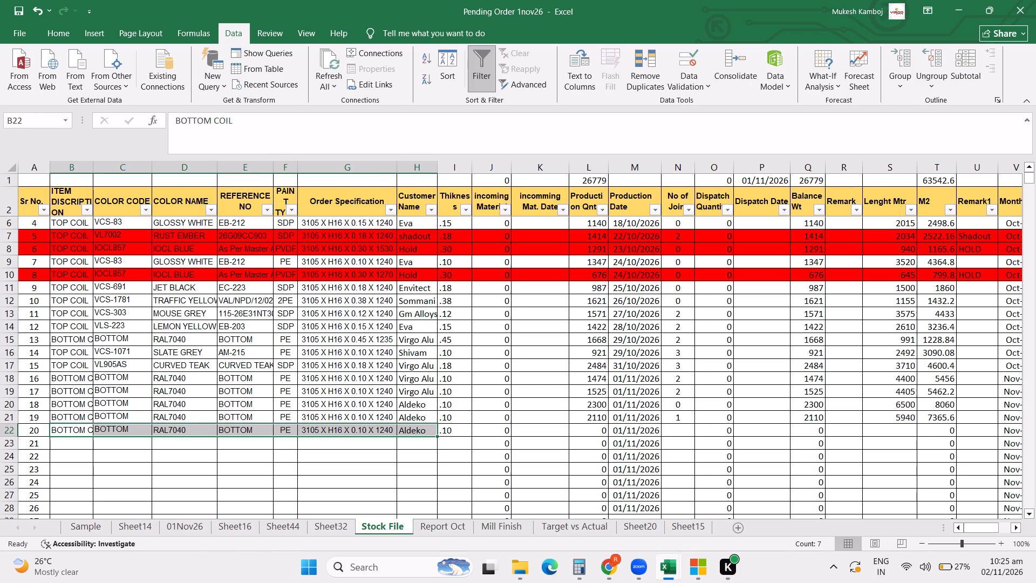
{"action": "left_click_drag", "start_coordinate": [66, 445], "coordinate": [423, 443]}
{"action": "key", "text": "ctrl+d"}
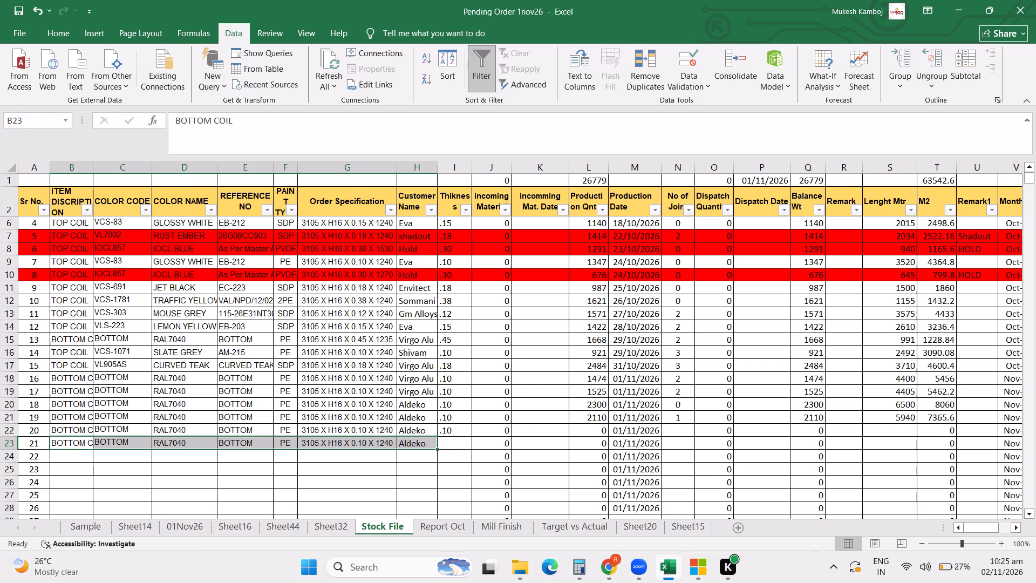
Enter production quantities of 1751 in row 22 and 2130 in row 23.
{"action": "left_click", "coordinate": [592, 429]}
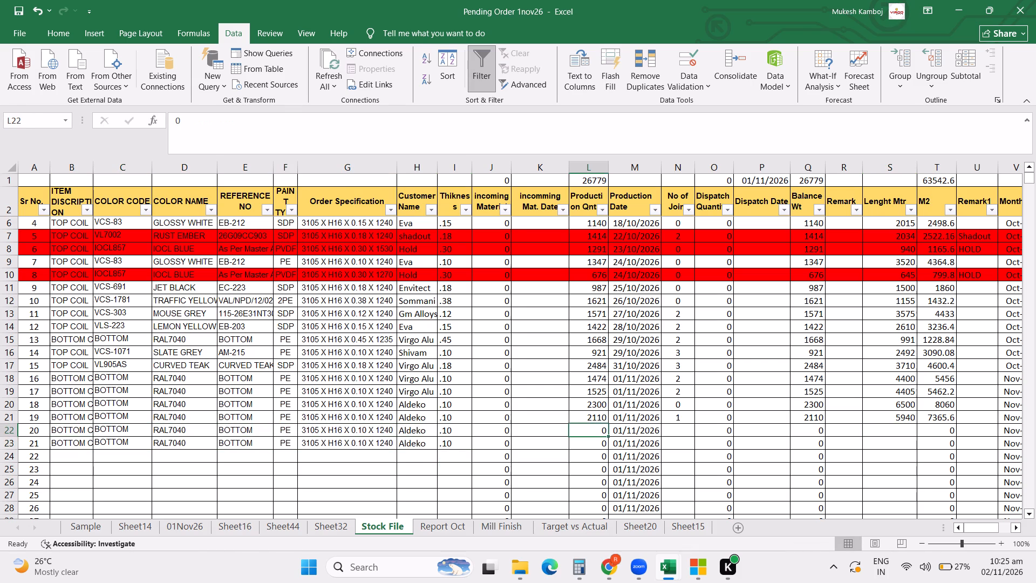
{"action": "type", "text": "1751"}
{"action": "key", "text": "Return"}
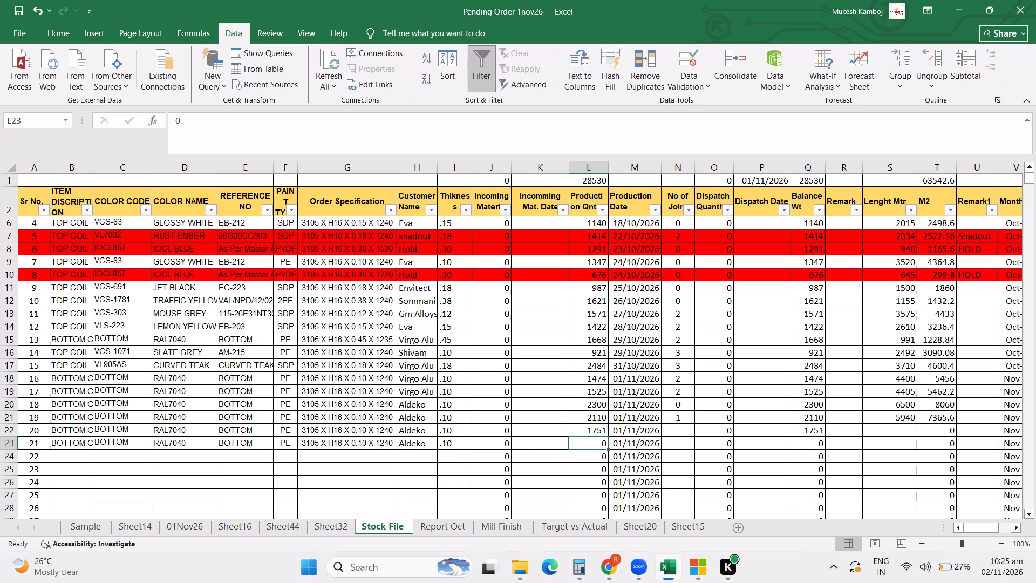
{"action": "type", "text": "2130"}
{"action": "key", "text": "Return"}
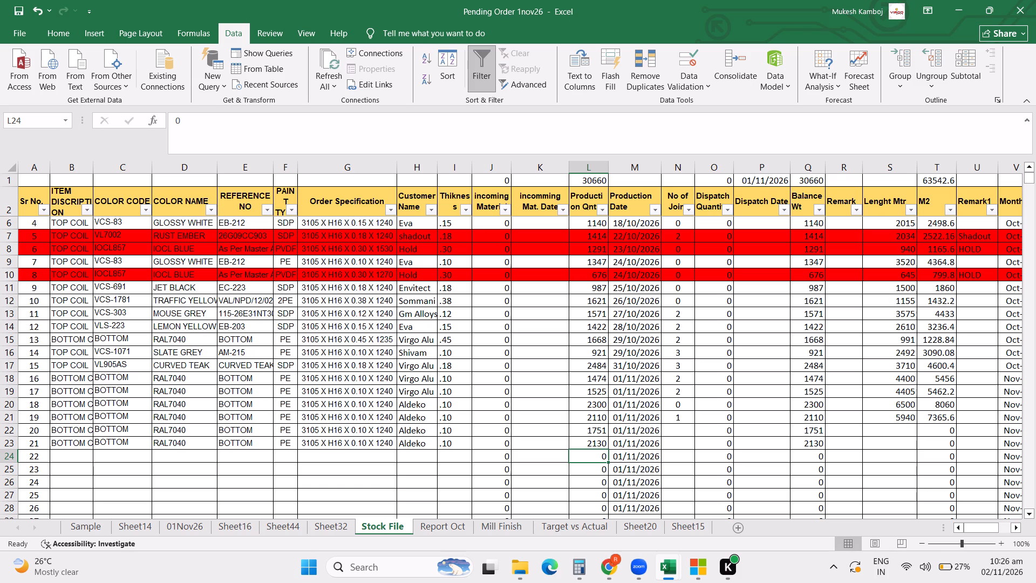
Enter 1 as the number of joins in both row 22 and row 23.
{"action": "left_click", "coordinate": [679, 425]}
{"action": "key", "text": "1"}
{"action": "key", "text": "Return"}
{"action": "key", "text": "1"}
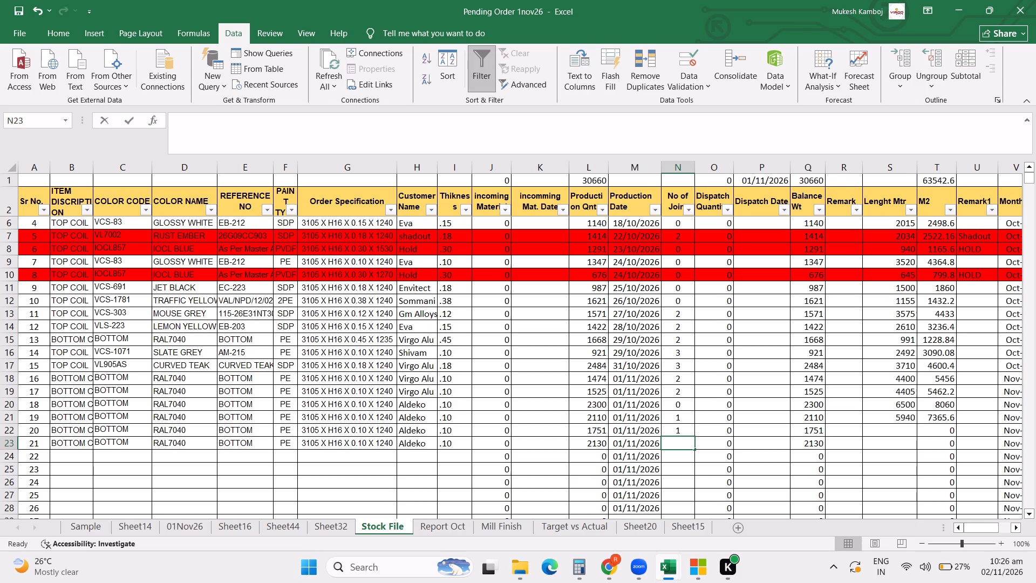
{"action": "key", "text": "Return"}
Enter lengths of 4950 metres in row 22 and 6440 metres in row 23.
{"action": "left_click", "coordinate": [895, 428]}
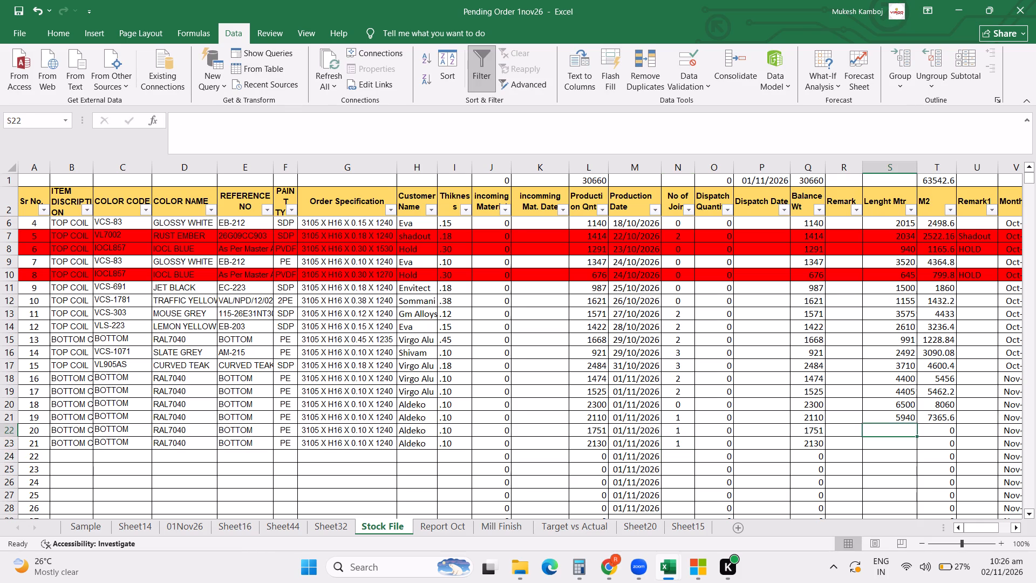
{"action": "key", "text": "9"}
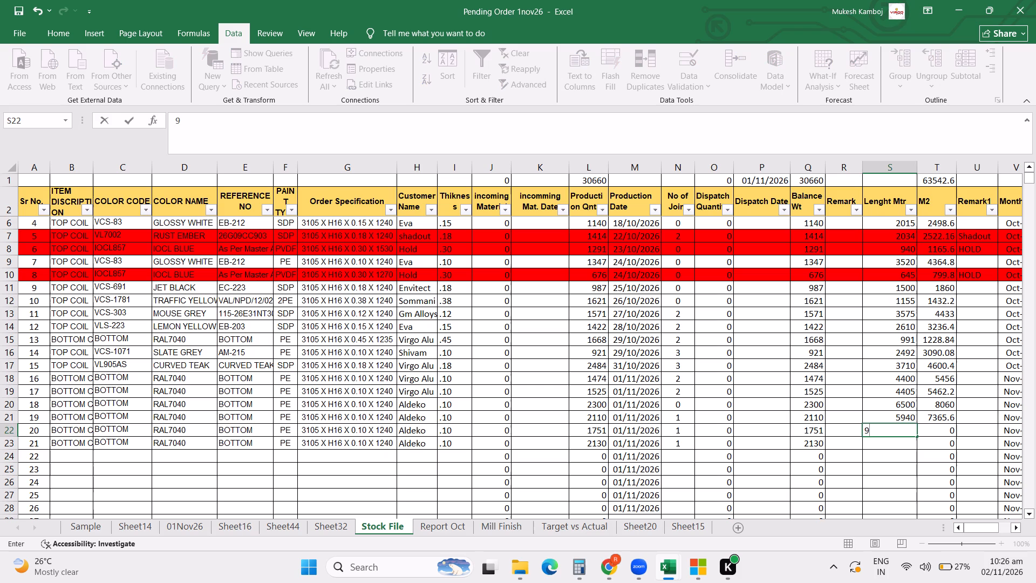
{"action": "key", "text": "BackSpace"}
{"action": "type", "text": "4950"}
{"action": "key", "text": "Return"}
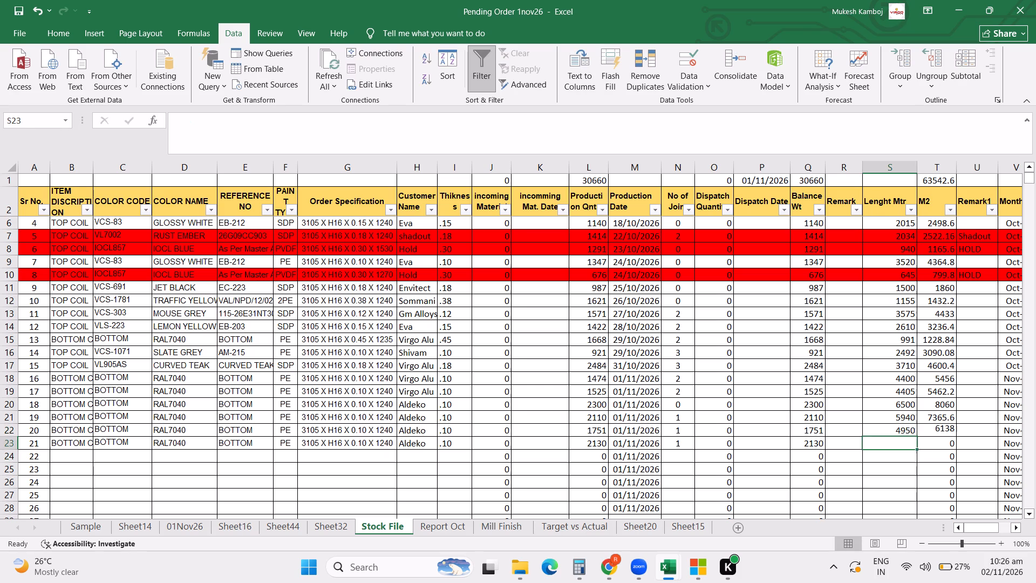
{"action": "type", "text": "6440"}
{"action": "key", "text": "Return"}
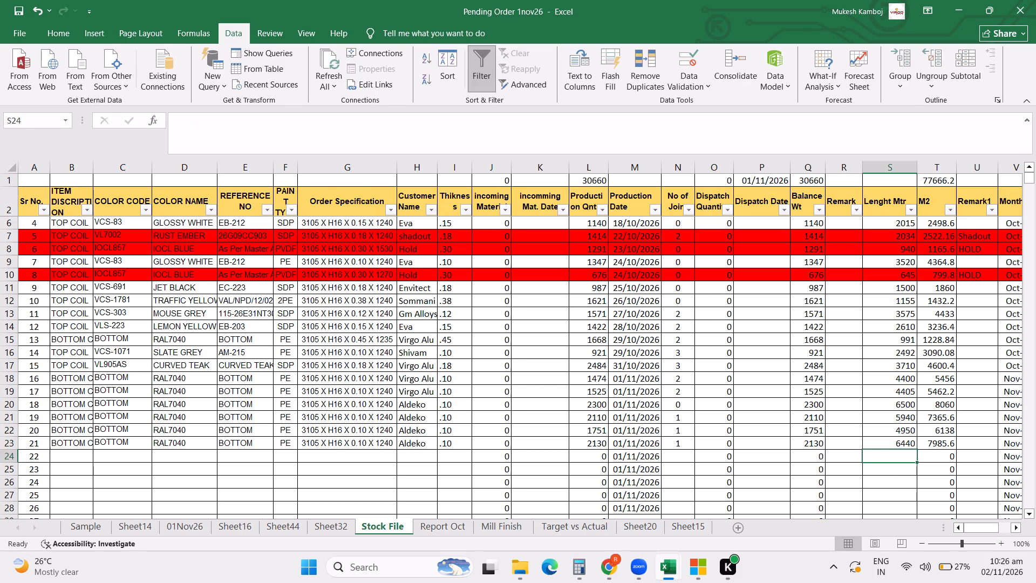
Check the combined production quantity of the Aldeko coils in rows 20 to 23.
{"action": "left_click_drag", "start_coordinate": [597, 407], "coordinate": [599, 450]}
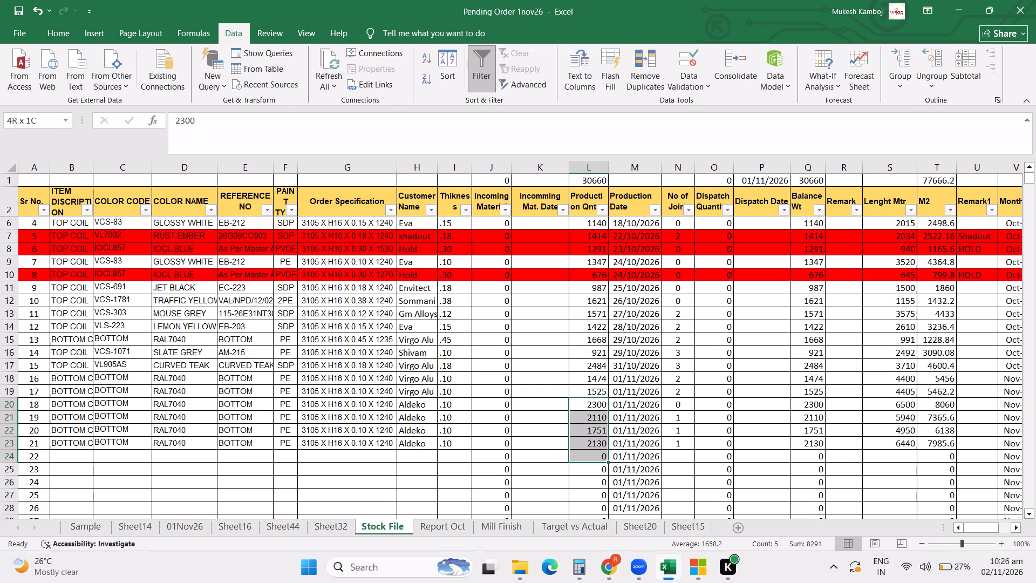
{"action": "left_click_drag", "start_coordinate": [599, 450], "coordinate": [596, 444]}
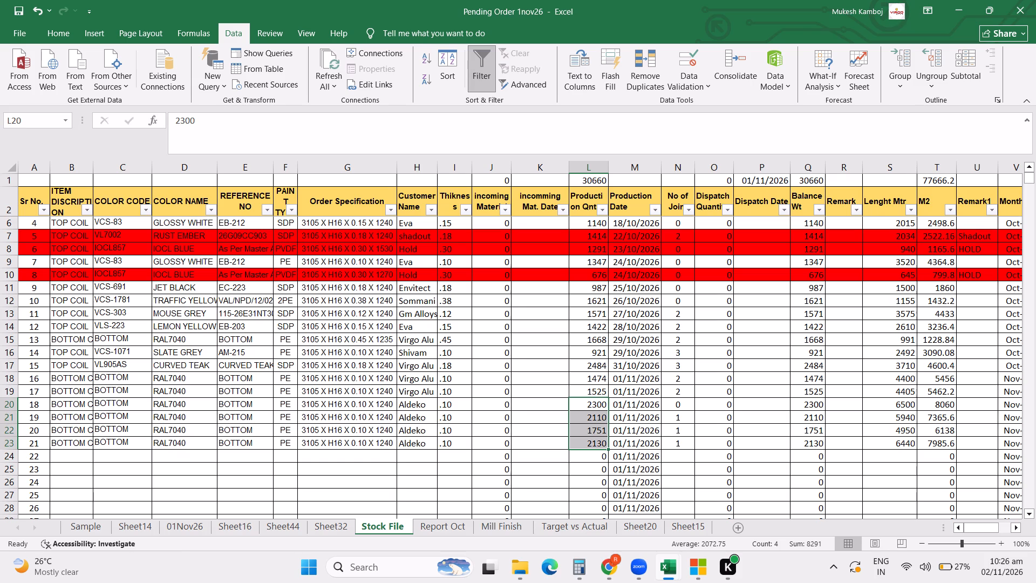
Filter the 01Nov26 sheet's orders to colour codes containing 911.
{"action": "left_click", "coordinate": [169, 525]}
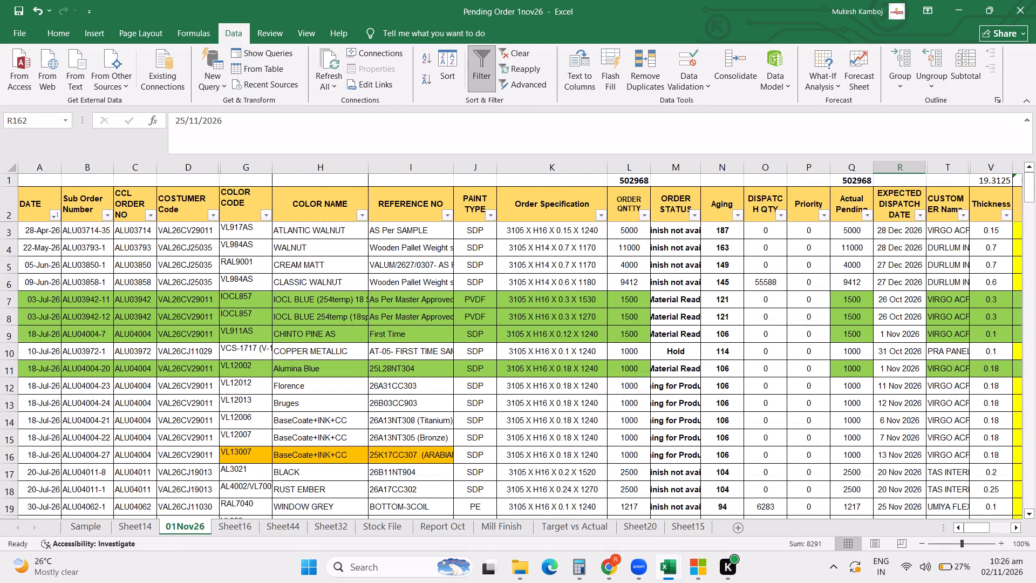
{"action": "left_click", "coordinate": [271, 220]}
{"action": "left_click", "coordinate": [149, 348]}
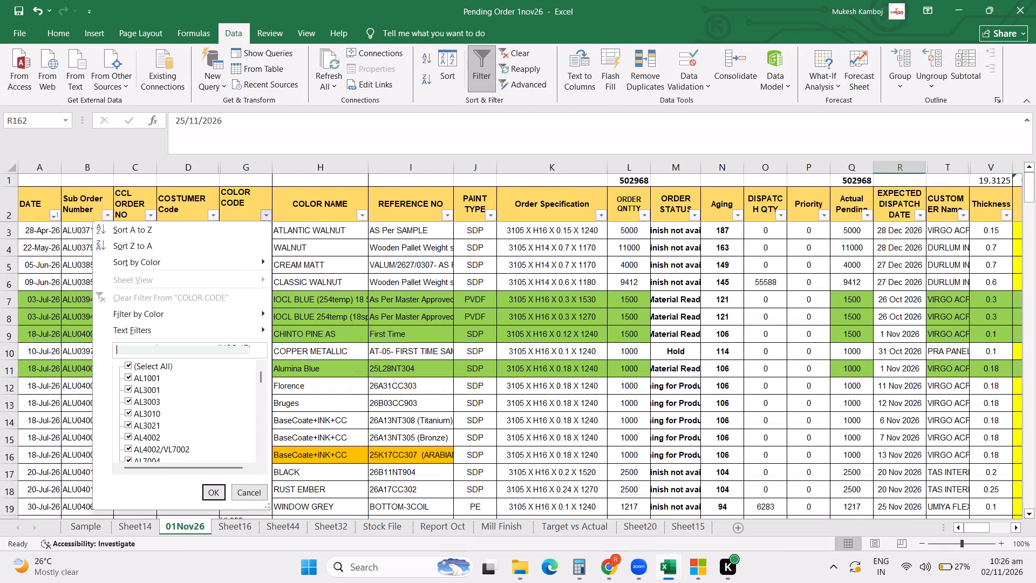
{"action": "type", "text": "911"}
{"action": "key", "text": "Return"}
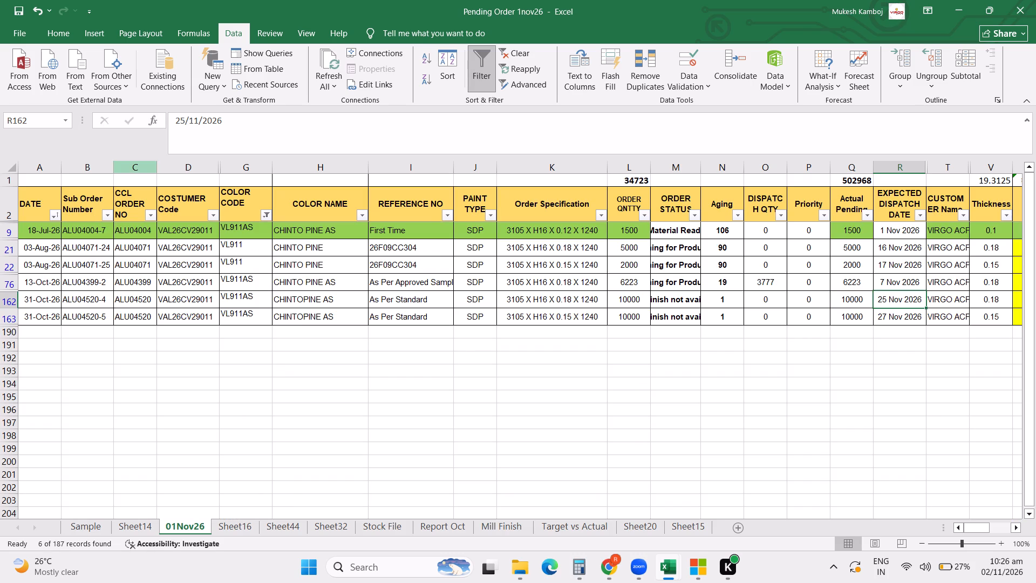
Unhide the columns between customer code and colour code, and hide the PO NO column again, leaving item description shown.
{"action": "left_click_drag", "start_coordinate": [197, 171], "coordinate": [228, 168]}
{"action": "left_click", "coordinate": [228, 168]}
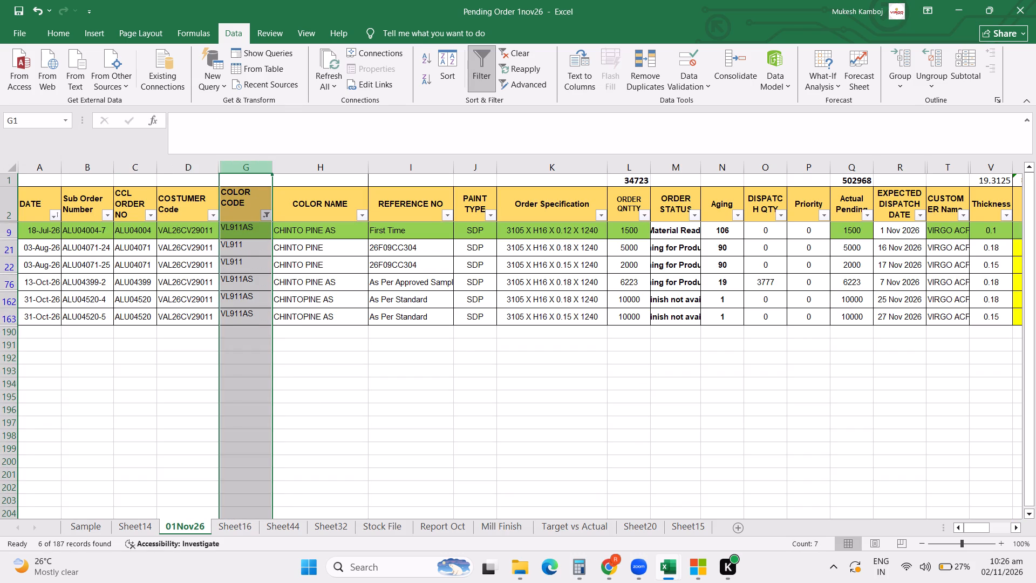
{"action": "left_click_drag", "start_coordinate": [206, 170], "coordinate": [238, 164]}
{"action": "right_click", "coordinate": [238, 164]}
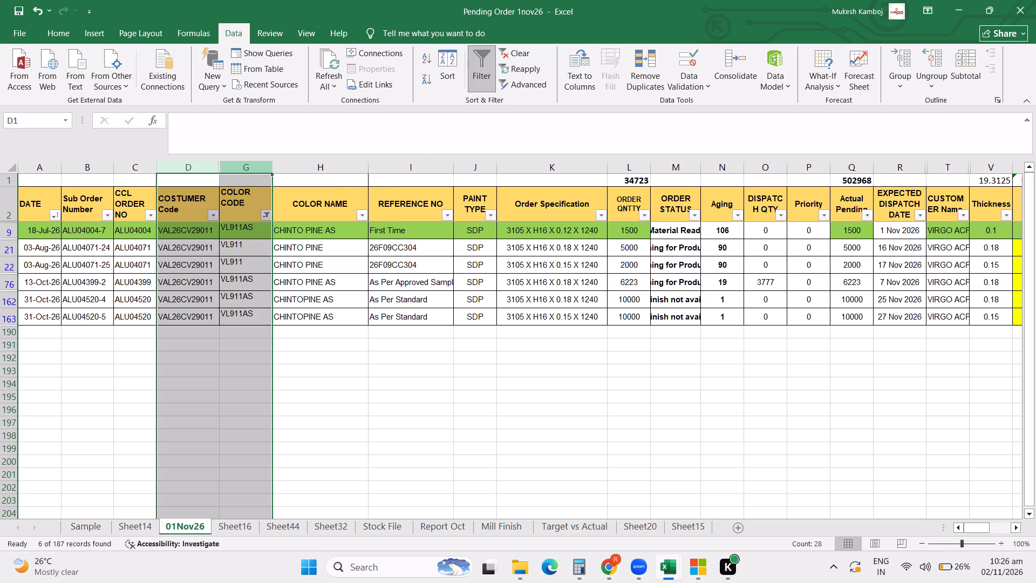
{"action": "left_click", "coordinate": [276, 379]}
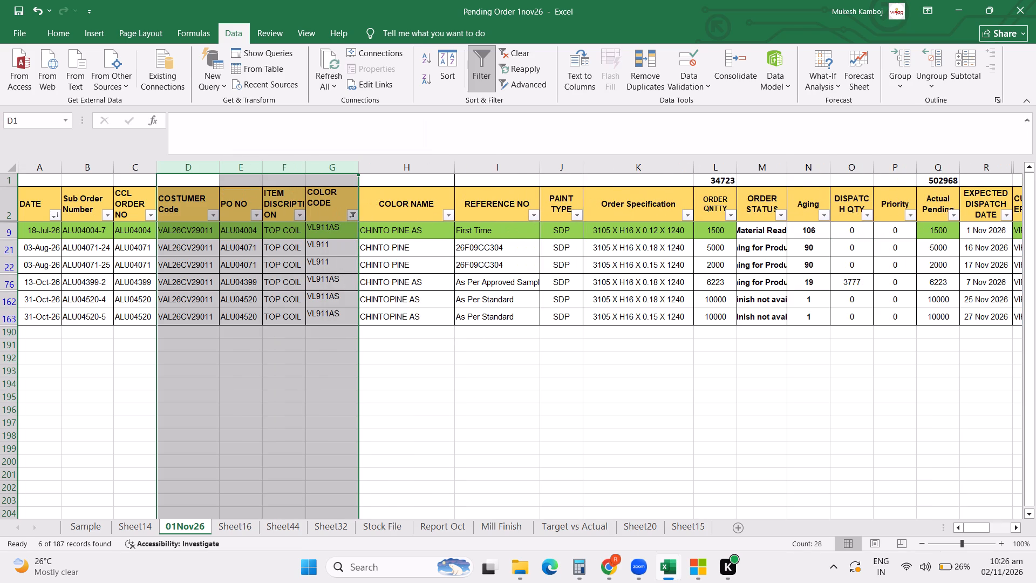
{"action": "left_click", "coordinate": [244, 168]}
{"action": "right_click", "coordinate": [244, 168]}
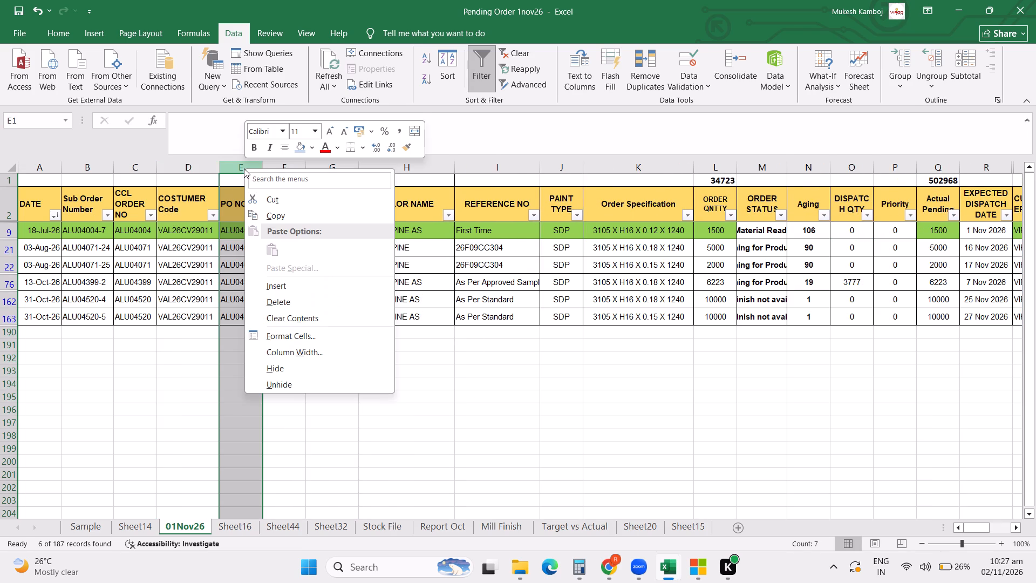
{"action": "left_click", "coordinate": [277, 370]}
{"action": "left_click", "coordinate": [277, 370]}
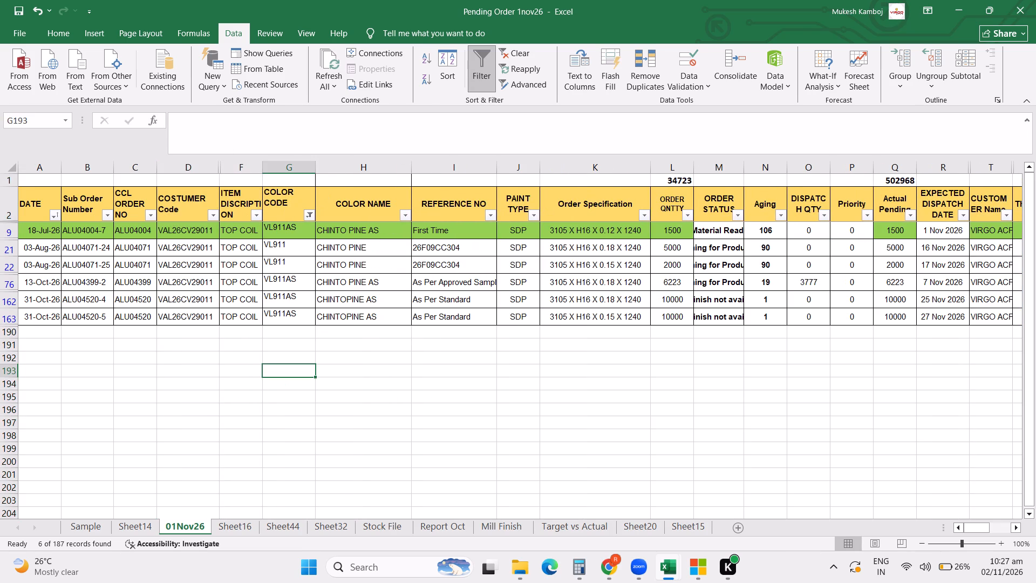
Copy the 0.12 mm VL911AS order's item description through order specification into row 24 of the Stock File sheet.
{"action": "left_click_drag", "start_coordinate": [235, 231], "coordinate": [508, 235]}
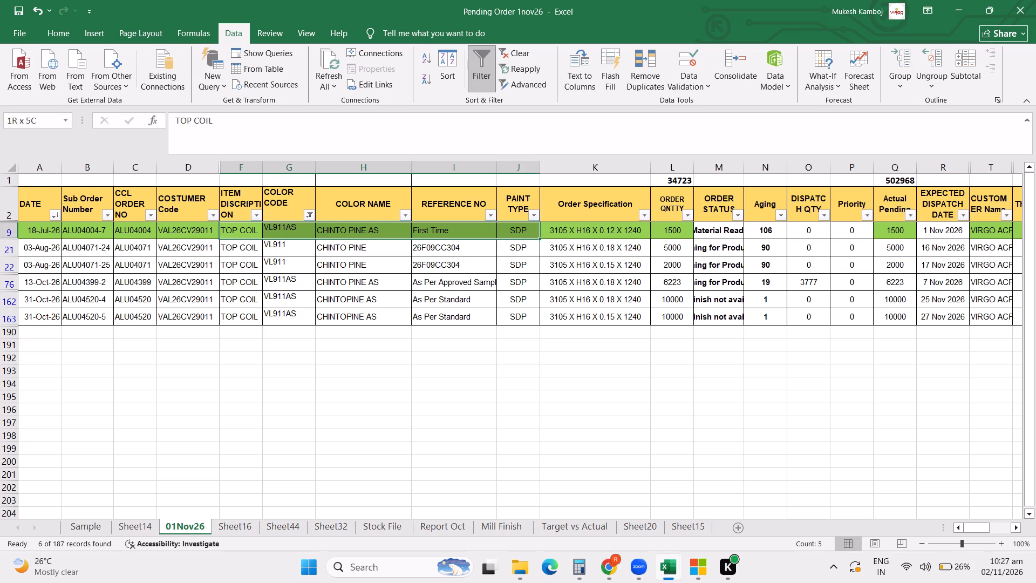
{"action": "left_click_drag", "start_coordinate": [508, 235], "coordinate": [575, 234]}
{"action": "key", "text": "ctrl+c"}
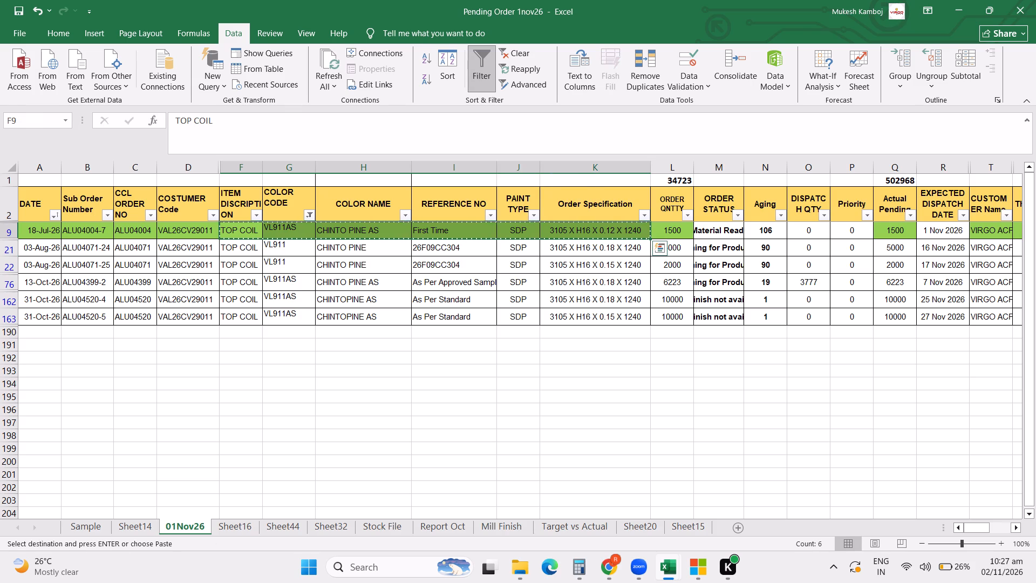
{"action": "left_click", "coordinate": [372, 526]}
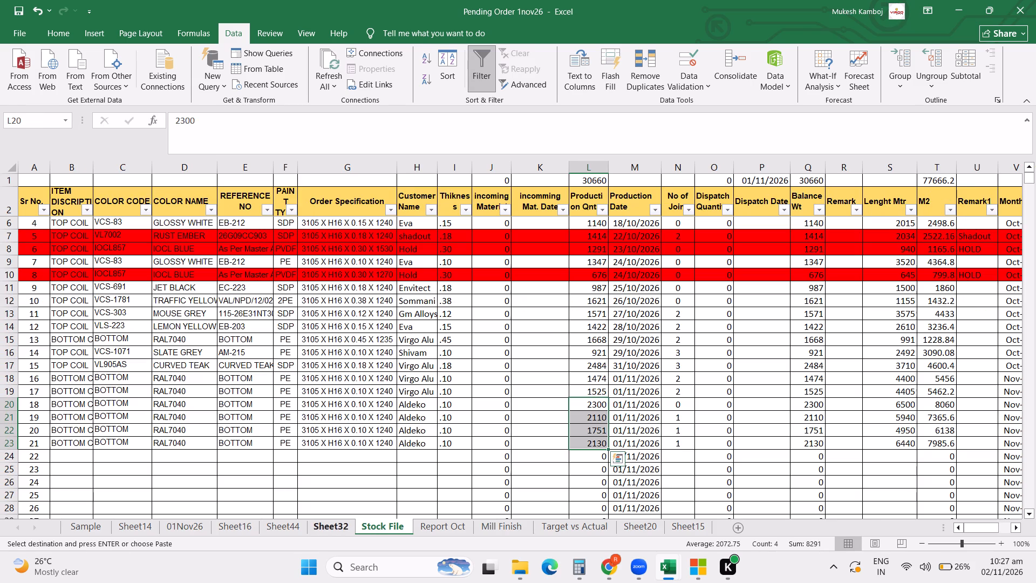
{"action": "left_click", "coordinate": [75, 457]}
{"action": "key", "text": "ctrl+v"}
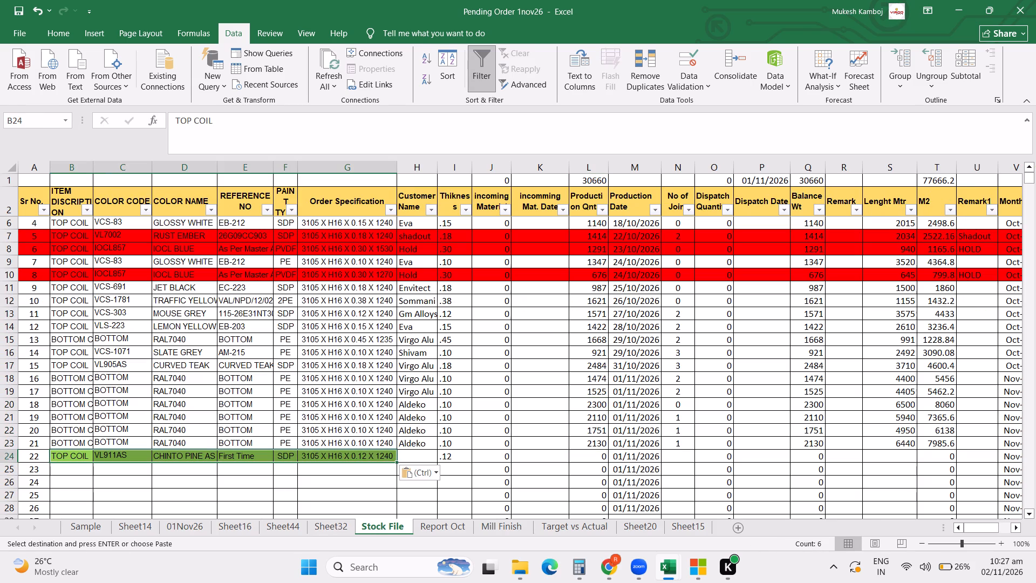
Enter Virgo Alu as the customer and 2115 as the production quantity in row 24.
{"action": "left_click", "coordinate": [407, 456]}
{"action": "key", "text": "v"}
{"action": "key", "text": "Right"}
{"action": "key", "text": "Right"}
{"action": "key", "text": "Right"}
{"action": "key", "text": "Right"}
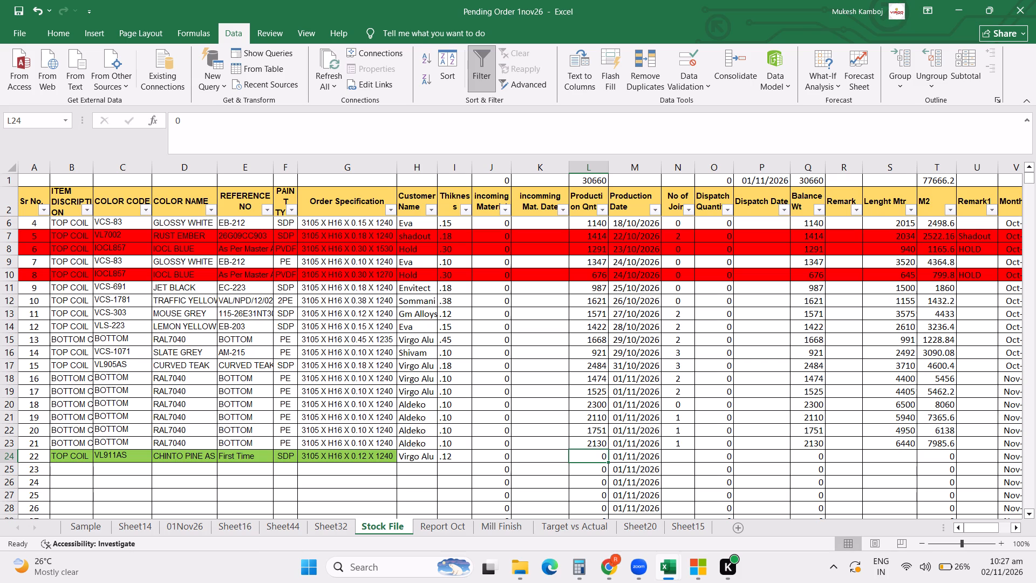
{"action": "type", "text": "2115"}
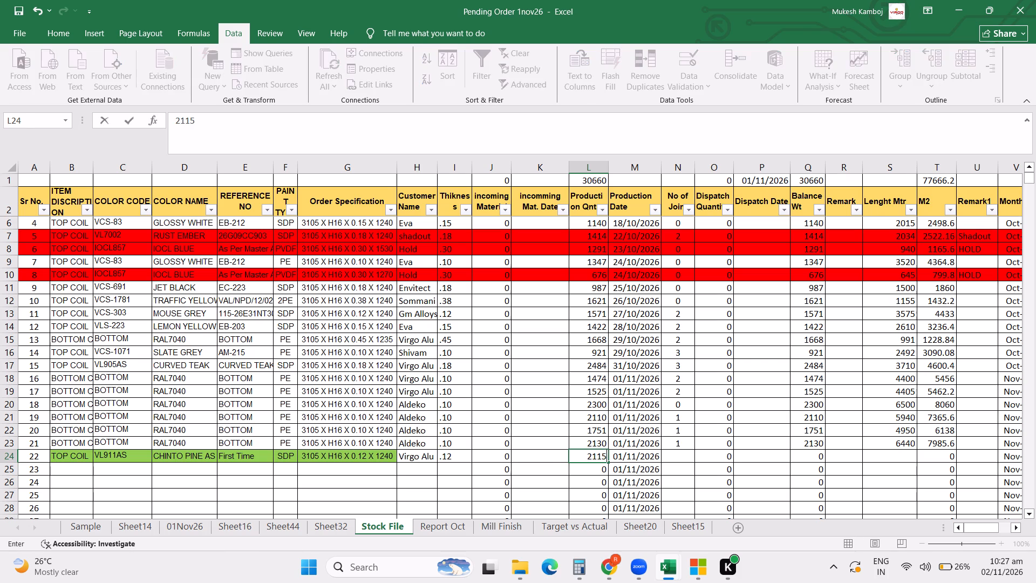
{"action": "key", "text": "Right"}
{"action": "key", "text": "Right"}
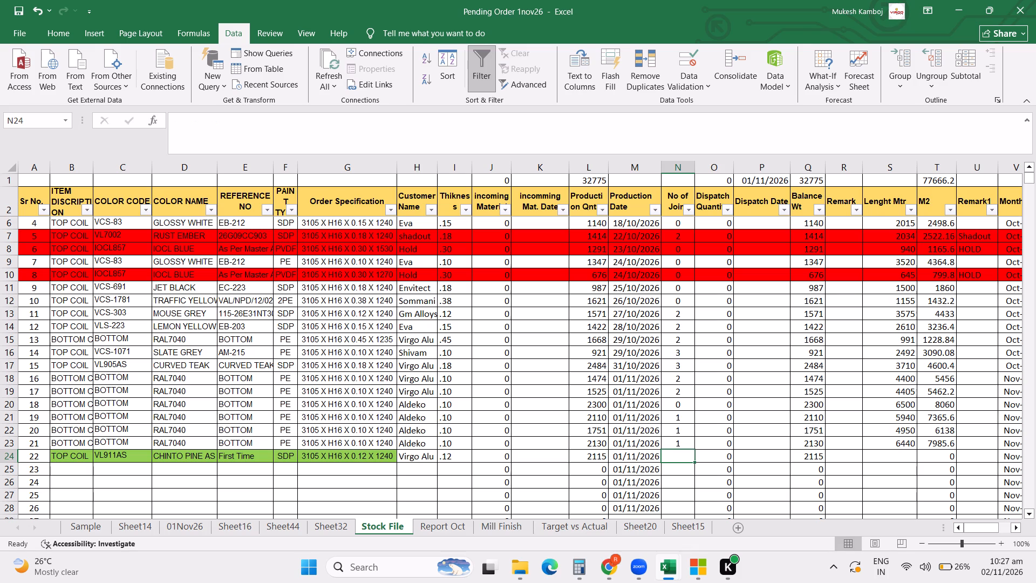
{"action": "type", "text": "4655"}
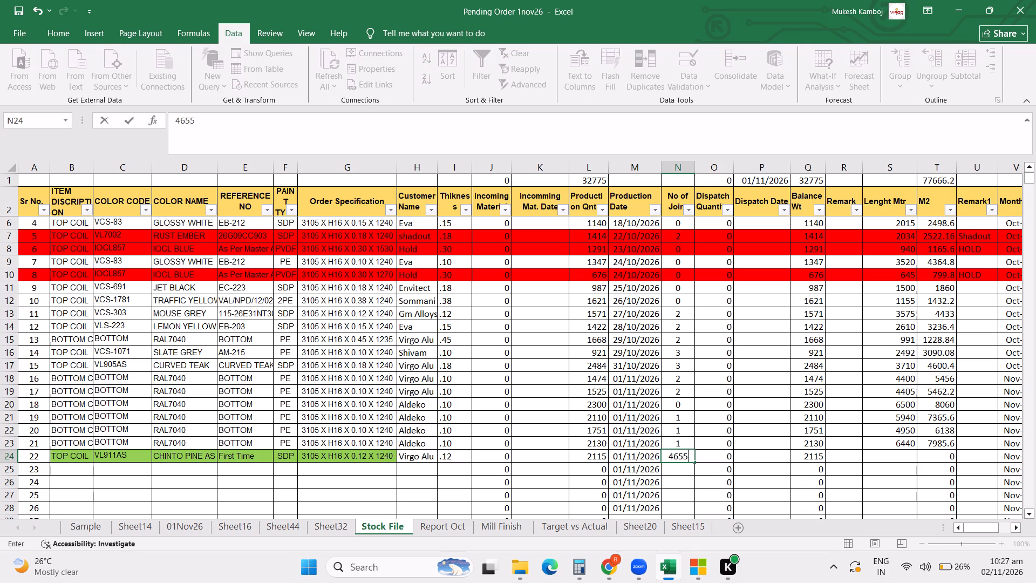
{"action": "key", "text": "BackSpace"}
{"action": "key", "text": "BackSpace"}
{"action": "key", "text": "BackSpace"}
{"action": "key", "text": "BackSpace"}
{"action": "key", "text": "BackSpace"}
Enter 0 joins and a length of 4655 metres in row 24.
{"action": "key", "text": "0"}
{"action": "key", "text": "Right"}
{"action": "key", "text": "Right"}
{"action": "key", "text": "Right"}
{"action": "key", "text": "Right"}
{"action": "key", "text": "Right"}
{"action": "type", "text": "4655"}
{"action": "key", "text": "Return"}
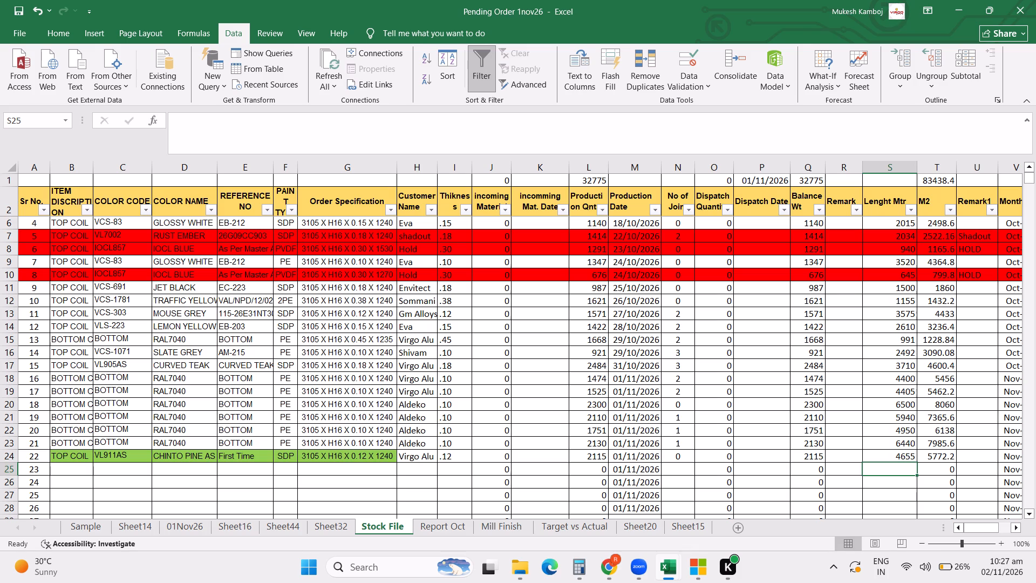
Copy the VL905AS Curved Teak item description through customer name from row 17 into row 25.
{"action": "left_click_drag", "start_coordinate": [73, 368], "coordinate": [347, 378]}
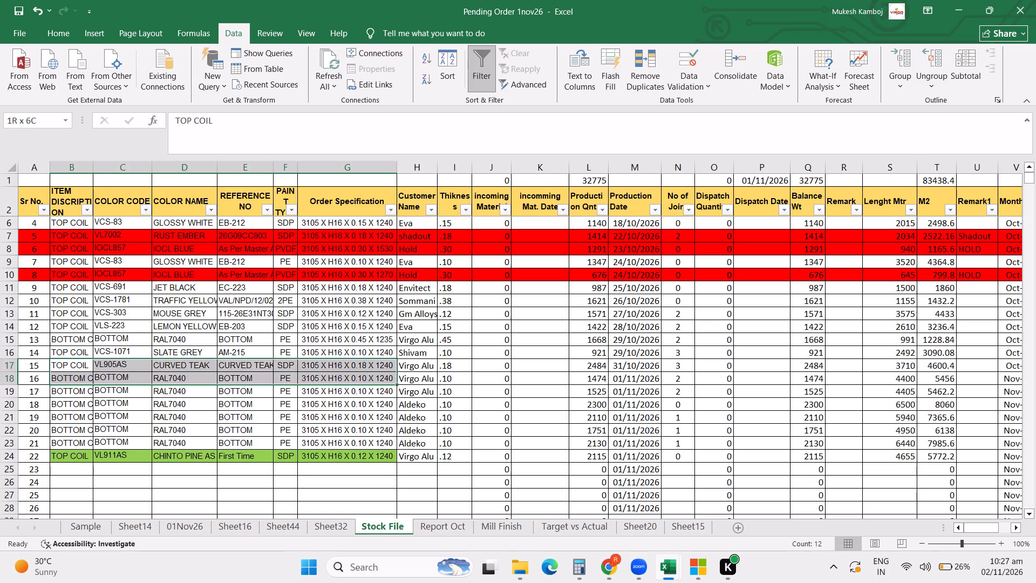
{"action": "left_click_drag", "start_coordinate": [347, 378], "coordinate": [426, 368]}
{"action": "key", "text": "ctrl+c"}
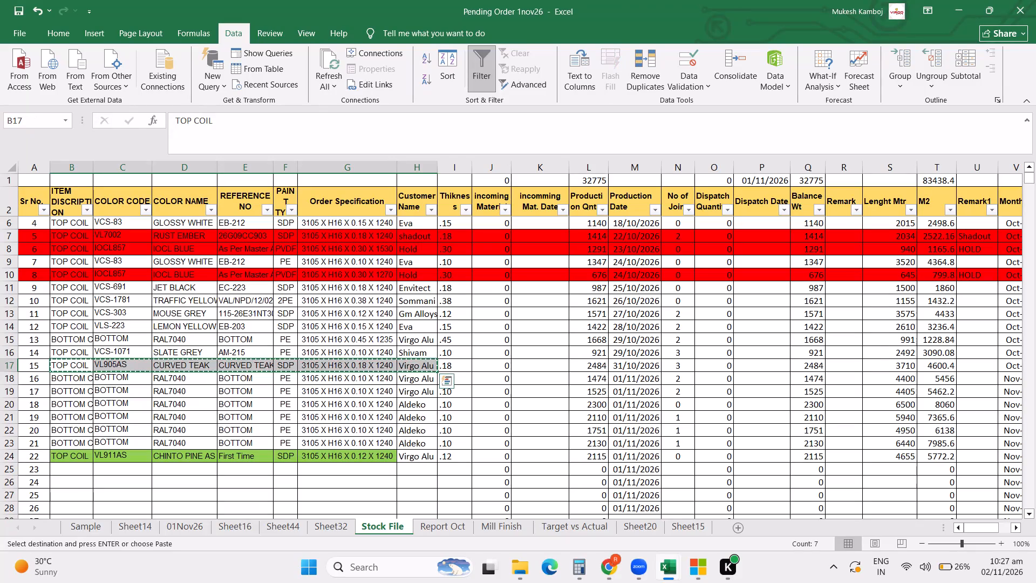
{"action": "left_click", "coordinate": [63, 469]}
{"action": "key", "text": "ctrl+v"}
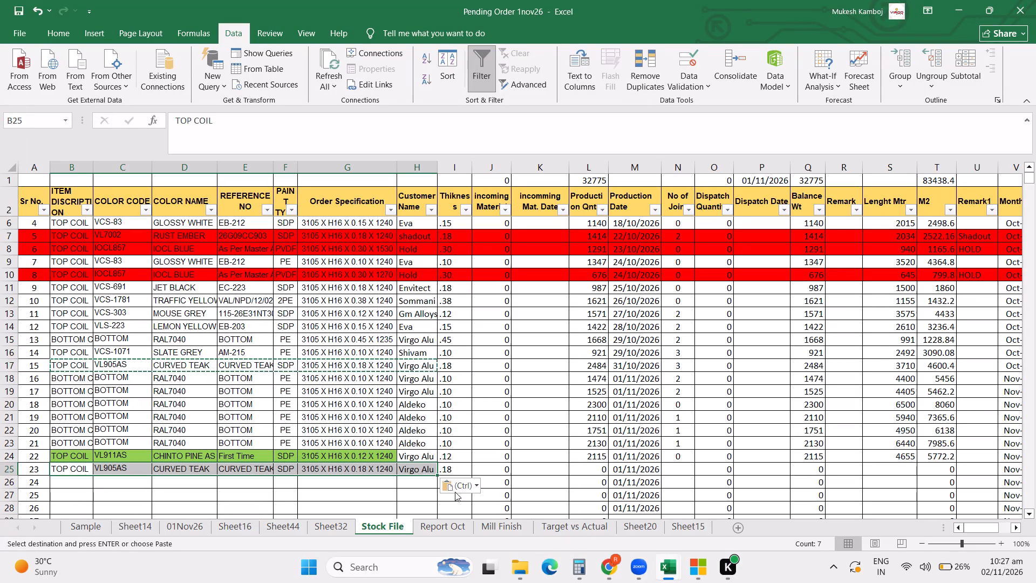
Enter a production quantity of 2459, 1 join and a length of 3693 metres in row 25.
{"action": "left_click", "coordinate": [579, 466]}
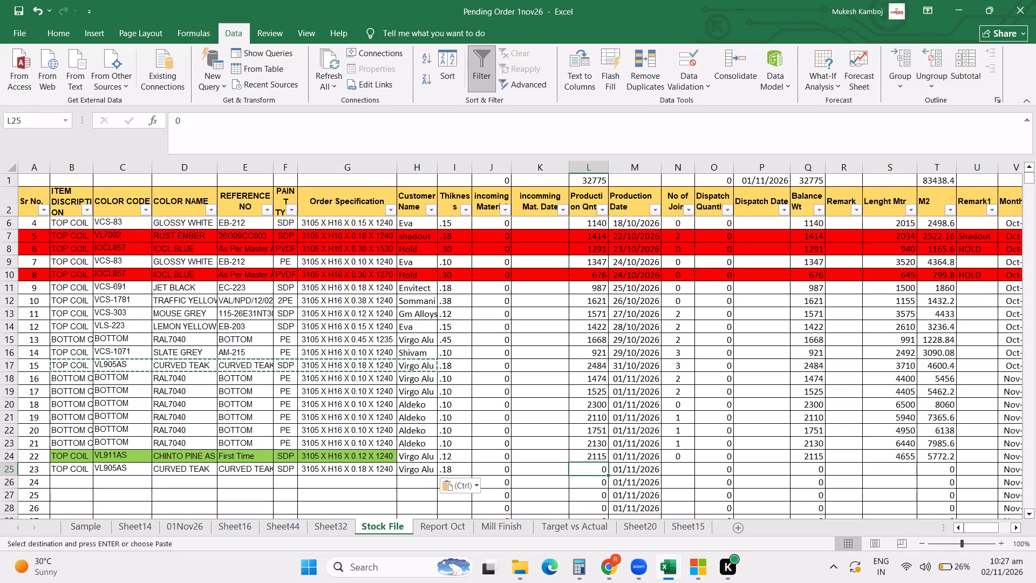
{"action": "type", "text": "2459"}
{"action": "key", "text": "Right"}
{"action": "key", "text": "Right"}
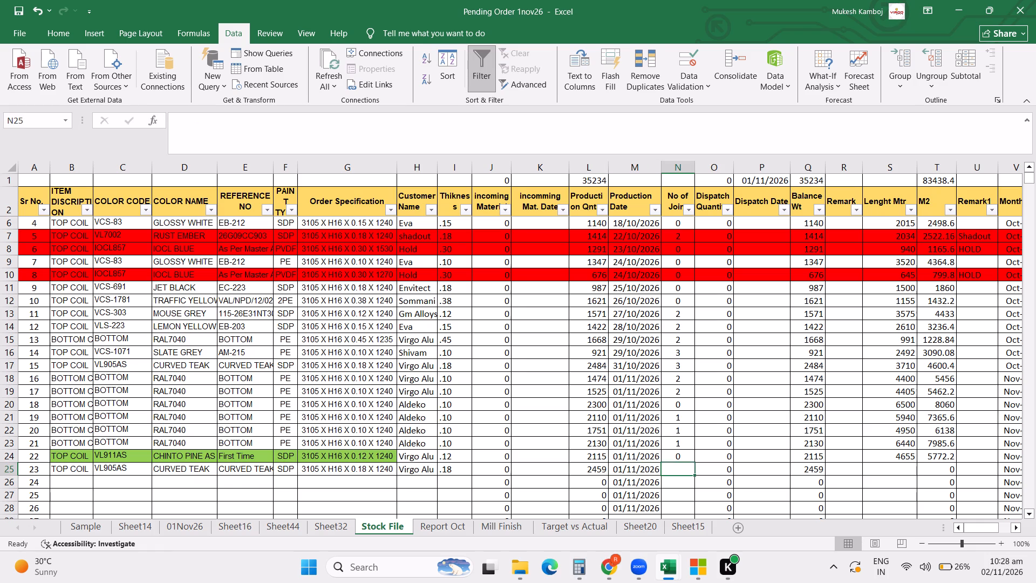
{"action": "key", "text": "1"}
{"action": "key", "text": "Right"}
{"action": "key", "text": "Right"}
{"action": "key", "text": "Right"}
{"action": "key", "text": "Right"}
{"action": "key", "text": "Right"}
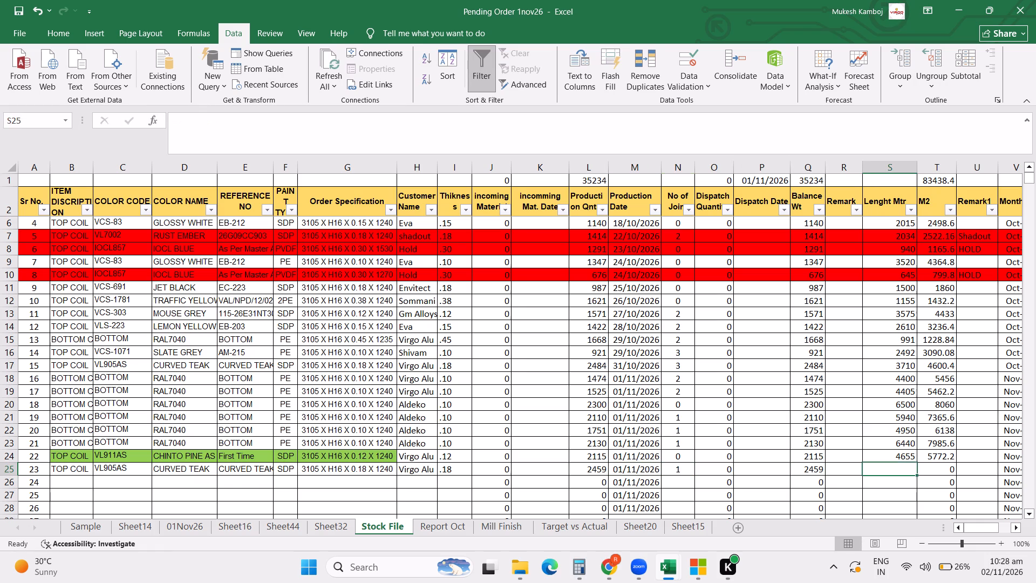
{"action": "type", "text": "3693"}
{"action": "key", "text": "Return"}
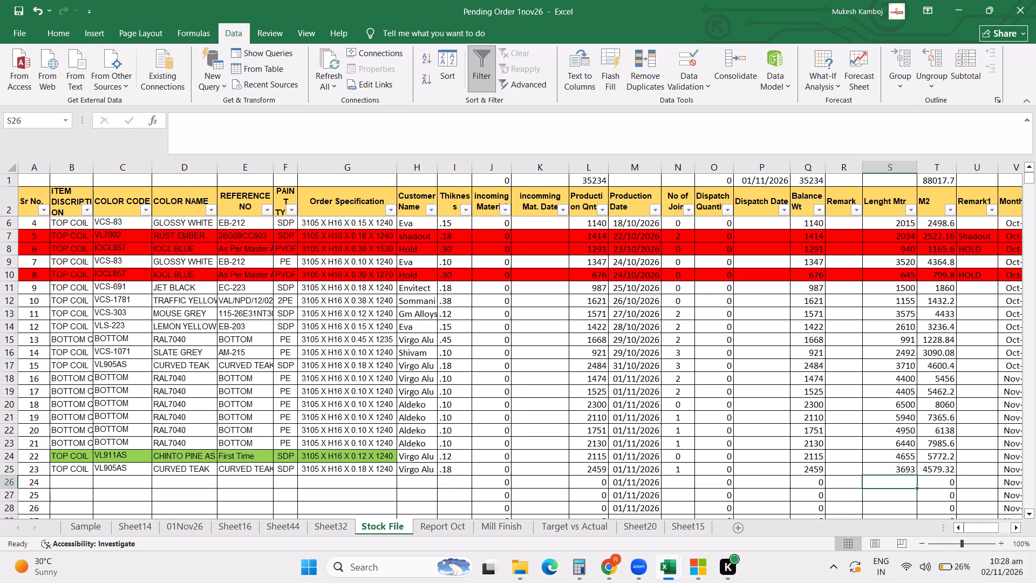
Check the combined production quantity of the 01/11/2026 entries in rows 18 to 25.
{"action": "left_click_drag", "start_coordinate": [590, 381], "coordinate": [588, 469]}
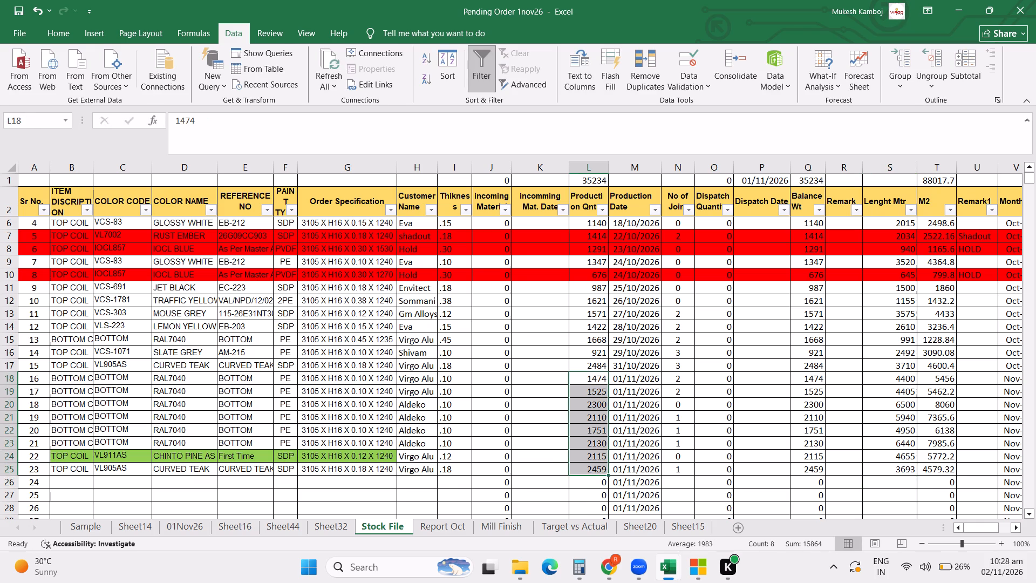
{"action": "left_click", "coordinate": [742, 483]}
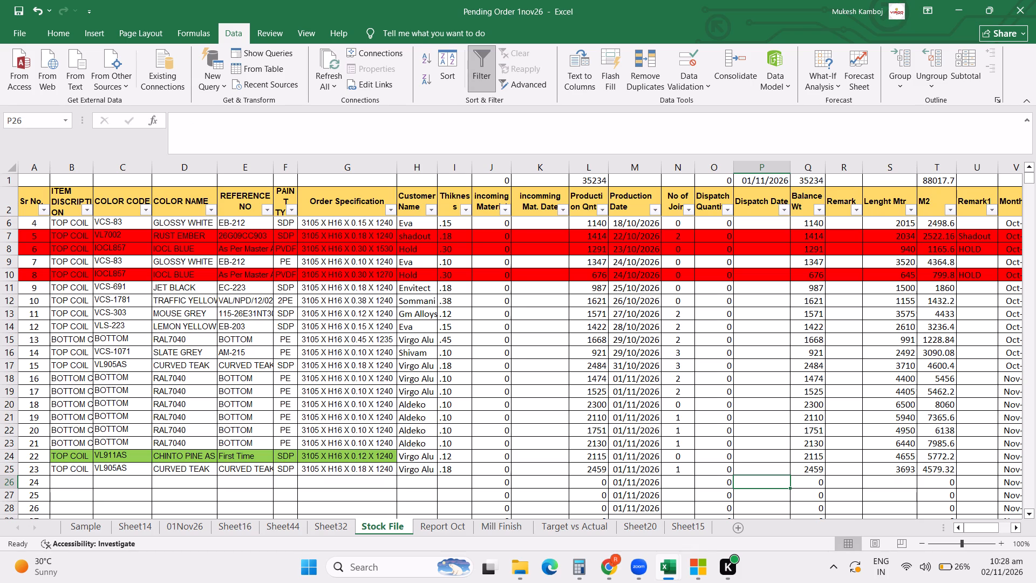
{"action": "left_click_drag", "start_coordinate": [587, 379], "coordinate": [588, 472]}
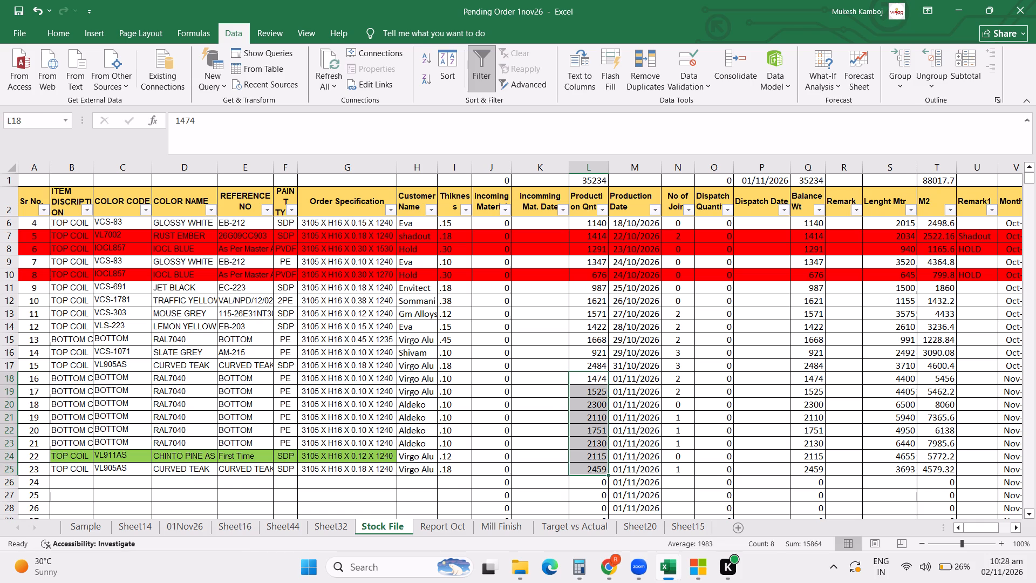
{"action": "left_click", "coordinate": [588, 450]}
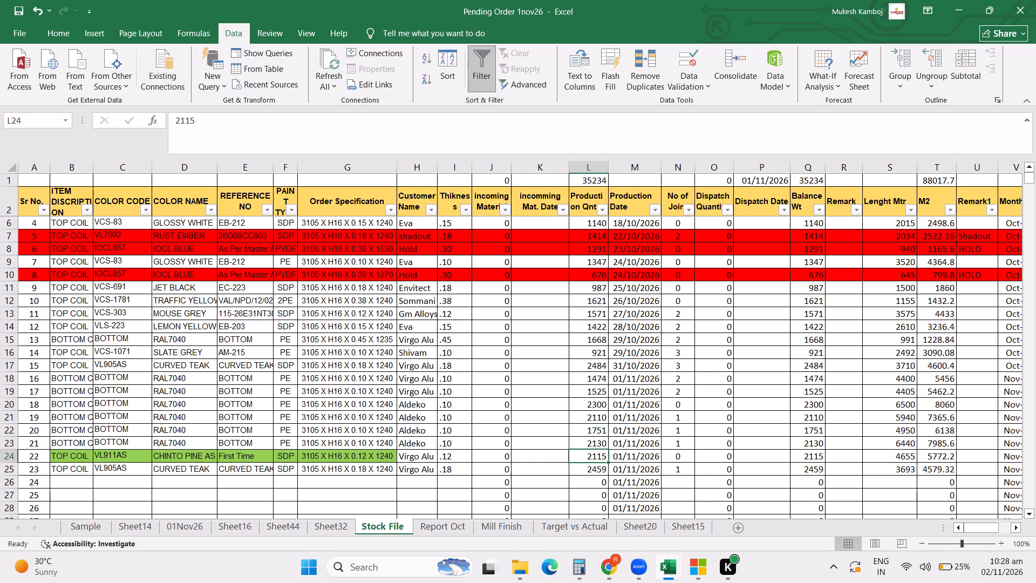
Replace the green fill of the VL911AS entry in cells B24 to G24 with white.
{"action": "left_click_drag", "start_coordinate": [73, 455], "coordinate": [355, 458]}
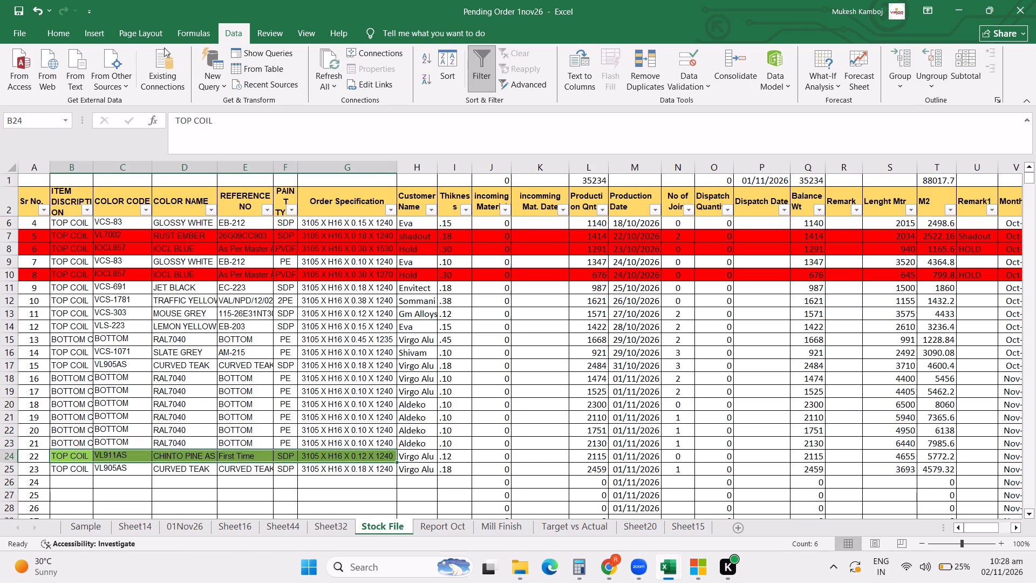
{"action": "left_click", "coordinate": [52, 36]}
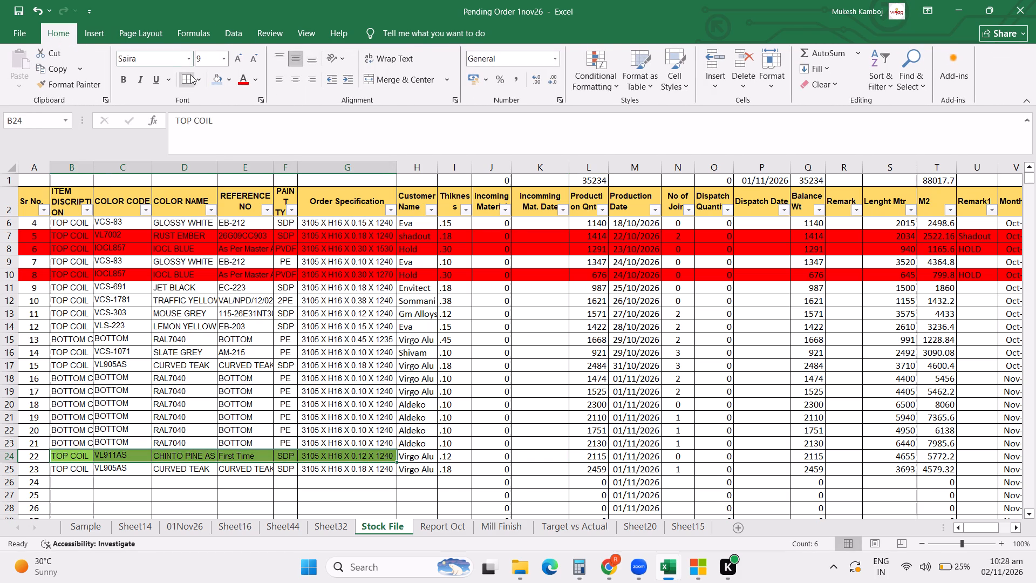
{"action": "left_click", "coordinate": [229, 81]}
{"action": "left_click", "coordinate": [221, 142]}
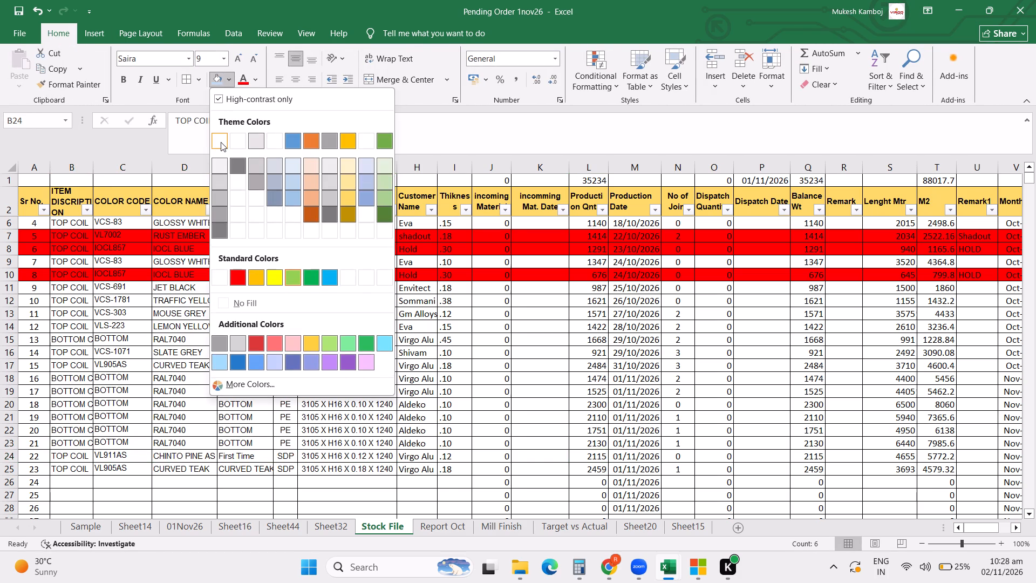
{"action": "left_click", "coordinate": [330, 340]}
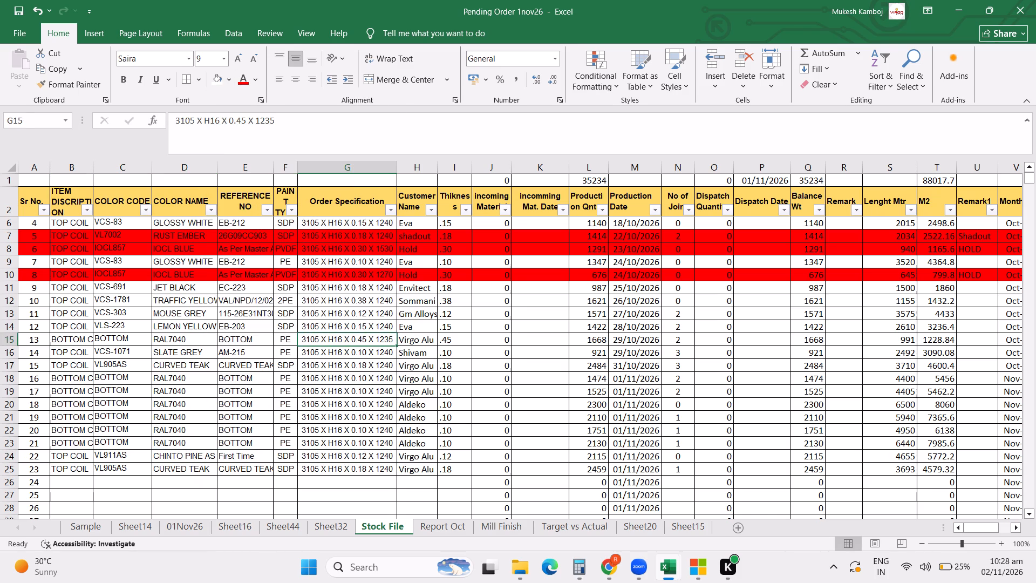
{"action": "left_click", "coordinate": [243, 471]}
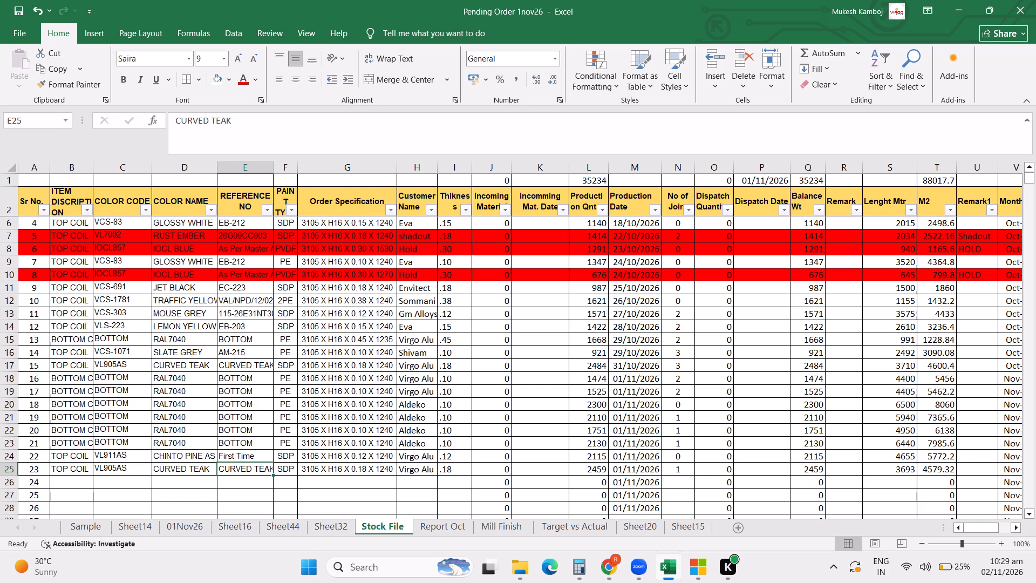
Copy the Acp Wooden/Pattern IN/OUT value from row 17 into the two top coil entries in rows 24 and 25.
{"action": "left_click", "coordinate": [649, 412]}
{"action": "key", "text": "Right"}
{"action": "key", "text": "Right"}
{"action": "key", "text": "Right"}
{"action": "key", "text": "Right"}
{"action": "key", "text": "Right"}
{"action": "key", "text": "Right"}
{"action": "key", "text": "Right"}
{"action": "key", "text": "Right"}
{"action": "key", "text": "Right"}
{"action": "key", "text": "Right"}
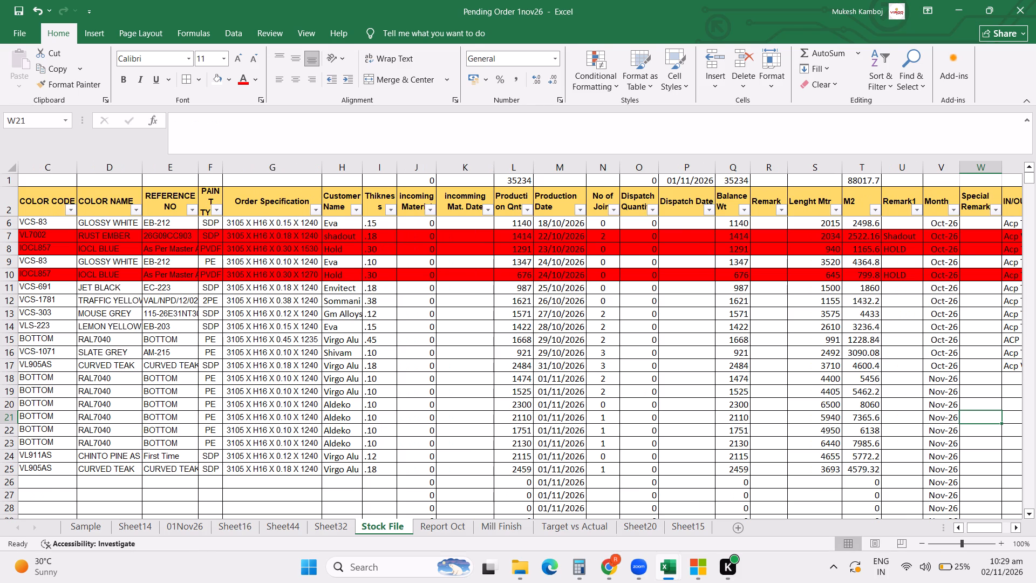
{"action": "left_click", "coordinate": [991, 365]}
{"action": "key", "text": "Right"}
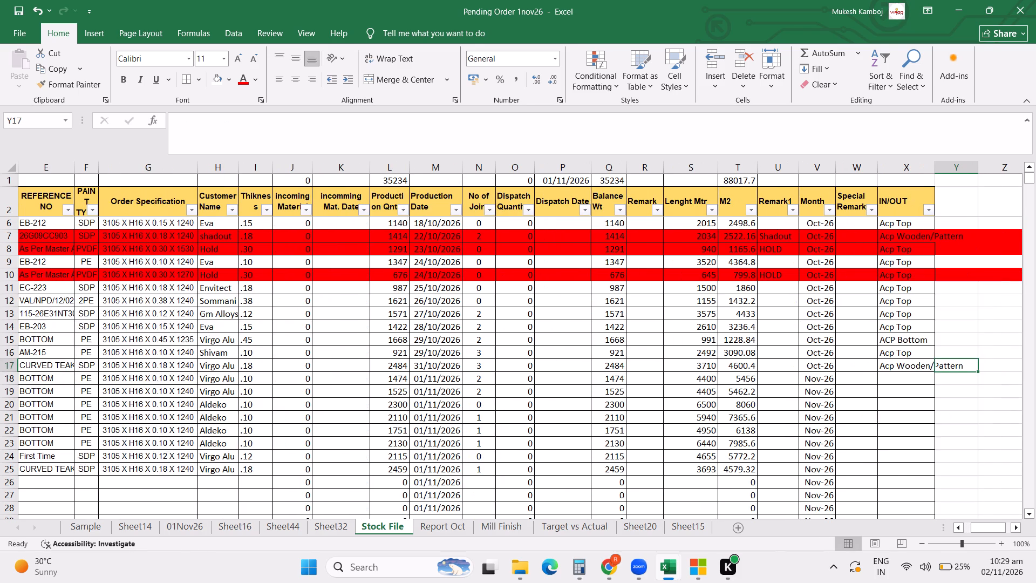
{"action": "key", "text": "Left"}
{"action": "key", "text": "ctrl+c"}
{"action": "key", "text": "Down"}
{"action": "key", "text": "Down"}
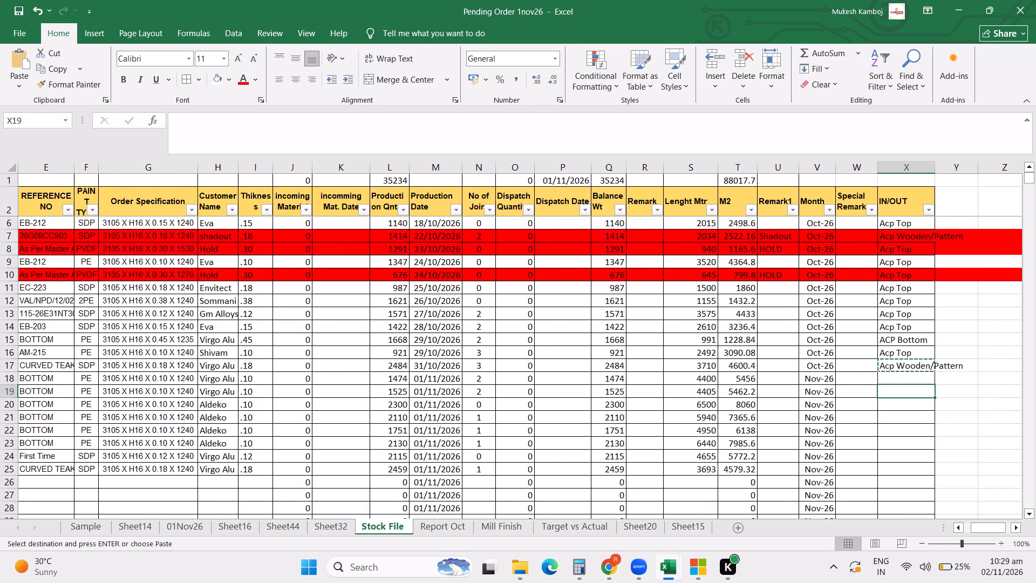
{"action": "key", "text": "Down"}
{"action": "key", "text": "Down"}
{"action": "key", "text": "Down"}
{"action": "key", "text": "Down"}
{"action": "key", "text": "Down"}
{"action": "key", "text": "shift+Down"}
{"action": "key", "text": "Return"}
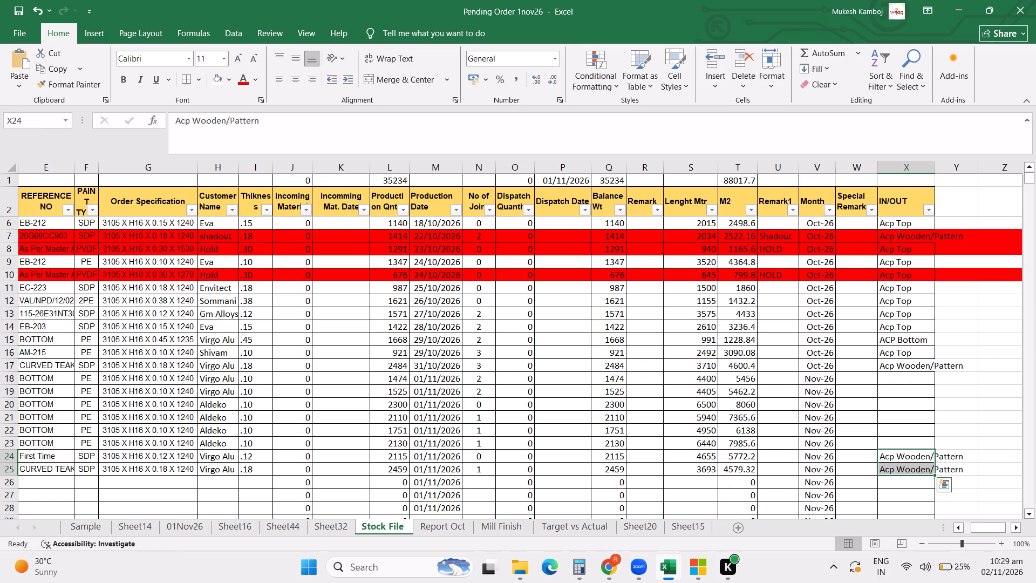
Copy the ACP Bottom IN/OUT value from row 15 into the bottom coil entries in rows 18 to 23.
{"action": "left_click", "coordinate": [914, 340]}
{"action": "key", "text": "ctrl+c"}
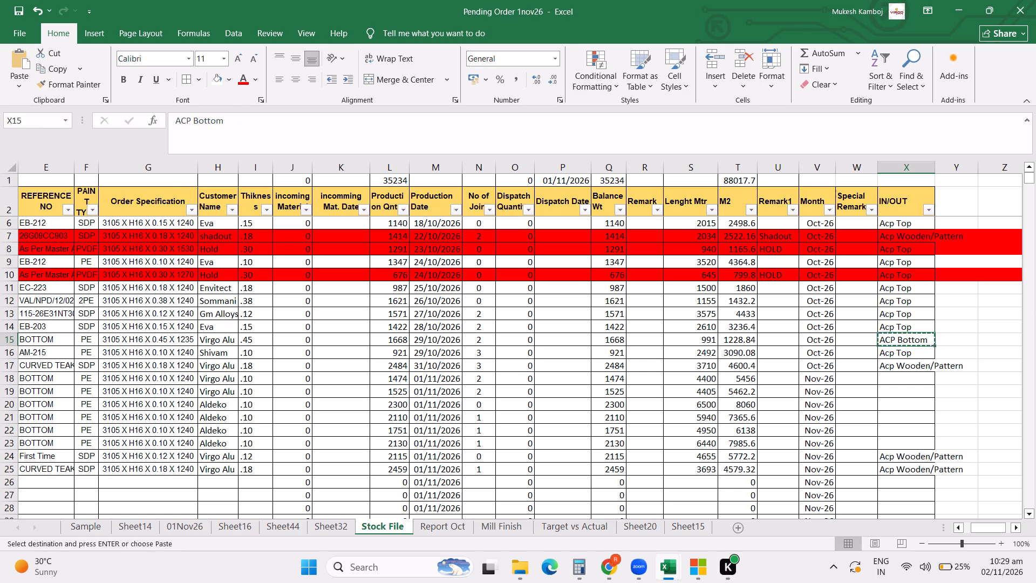
{"action": "left_click_drag", "start_coordinate": [892, 378], "coordinate": [893, 438]}
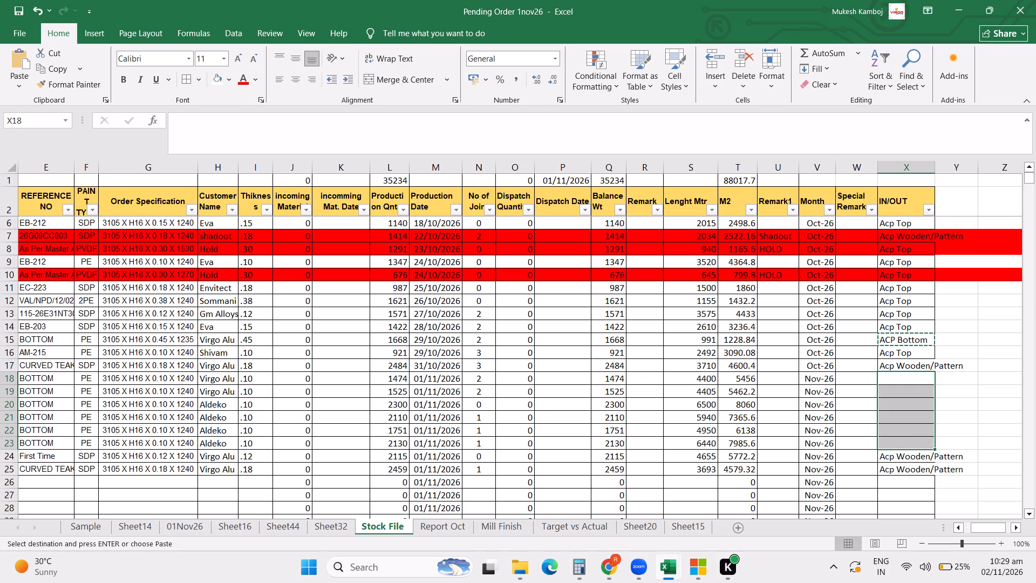
{"action": "key", "text": "Return"}
{"action": "left_click", "coordinate": [761, 439]}
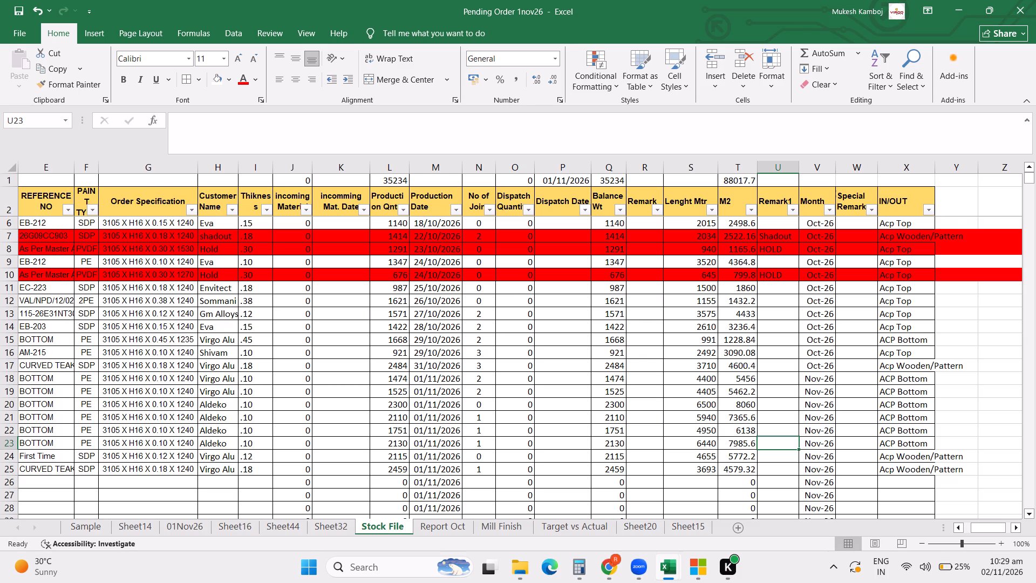
Save the workbook.
{"action": "left_click", "coordinate": [786, 450]}
{"action": "key", "text": "ctrl+s"}
{"action": "key", "text": "ctrl+s"}
{"action": "key", "text": "ctrl+s"}
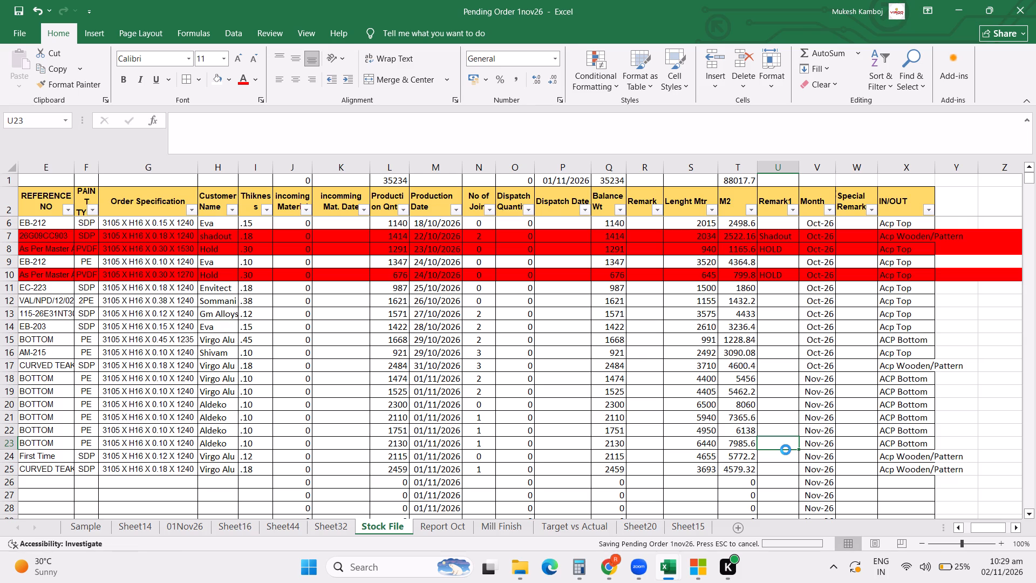
Check the sum of the 01/11/2026 production quantities in rows 18 to 25.
{"action": "left_click", "coordinate": [386, 381]}
{"action": "left_click_drag", "start_coordinate": [386, 381], "coordinate": [383, 451]}
{"action": "left_click", "coordinate": [383, 451]}
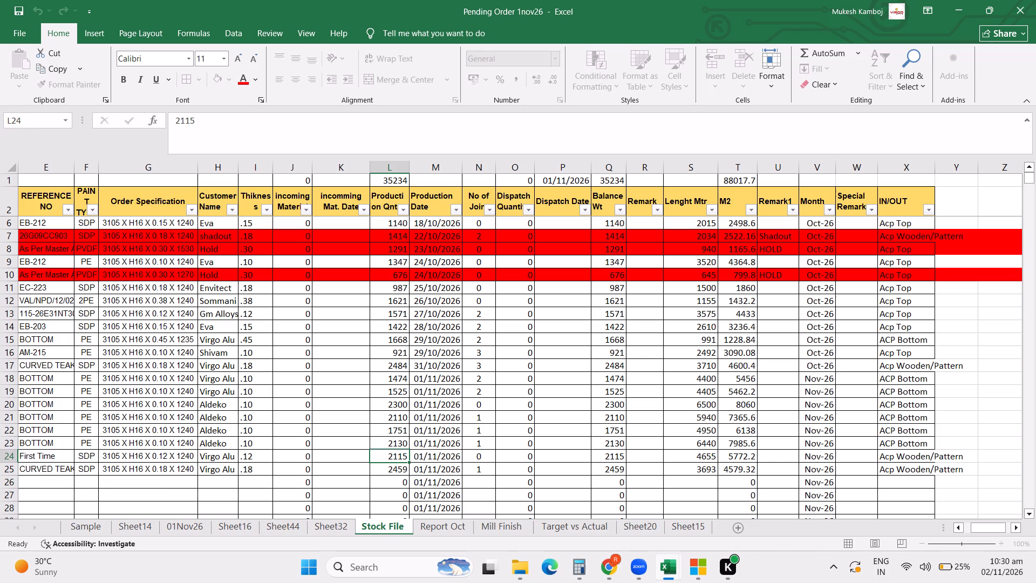
{"action": "left_click_drag", "start_coordinate": [384, 380], "coordinate": [381, 469]}
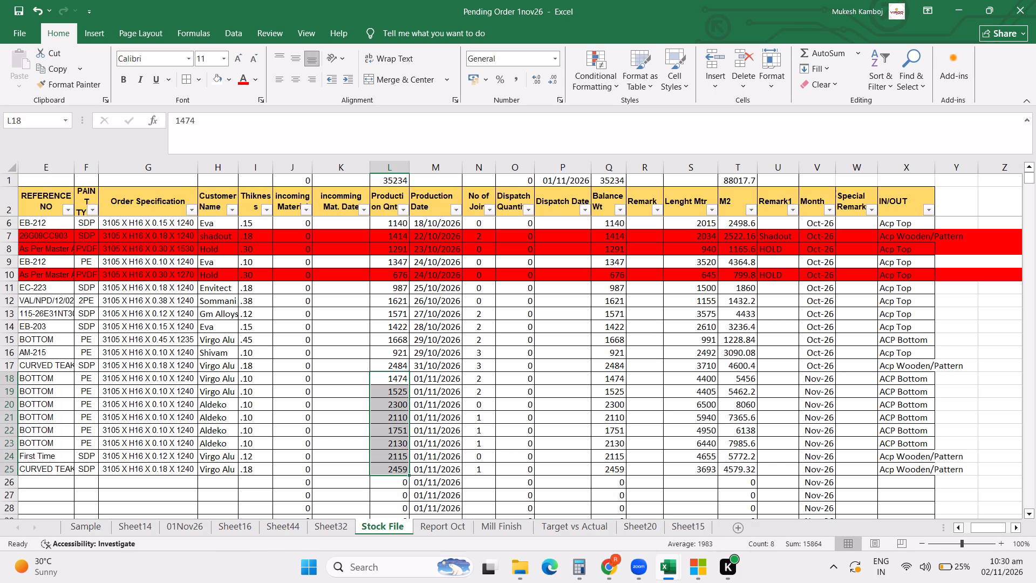
Enter 15864 as the Actual value for 01/11/2026 in the Target vs Actual sheet's 700 Mt ACP table.
{"action": "left_click", "coordinate": [554, 531]}
{"action": "key", "text": "ctrl+Up"}
{"action": "key", "text": "ctrl+Up"}
{"action": "key", "text": "ctrl+Up"}
{"action": "key", "text": "ctrl+Up"}
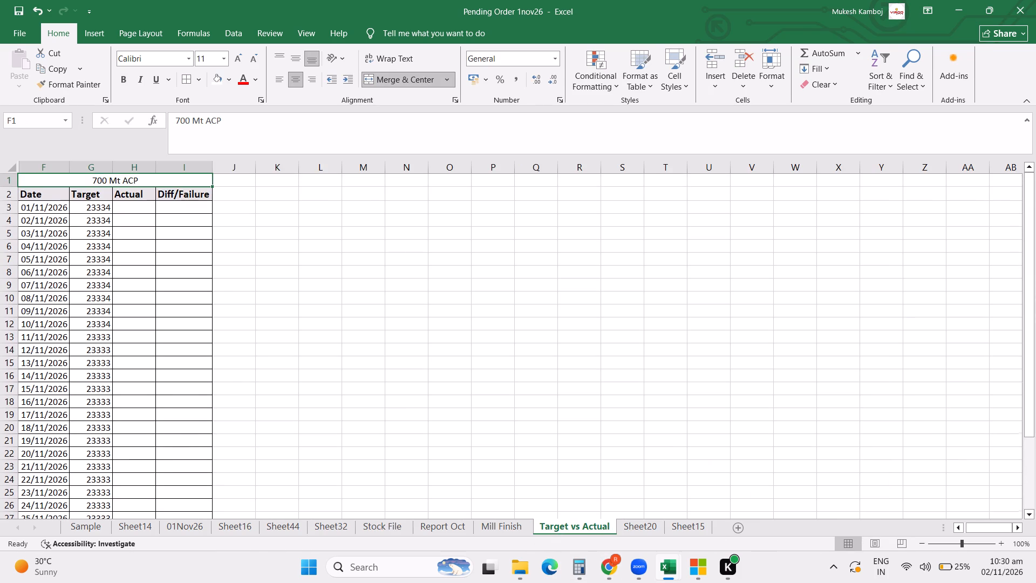
{"action": "key", "text": "ctrl+Up"}
{"action": "left_click", "coordinate": [144, 211]}
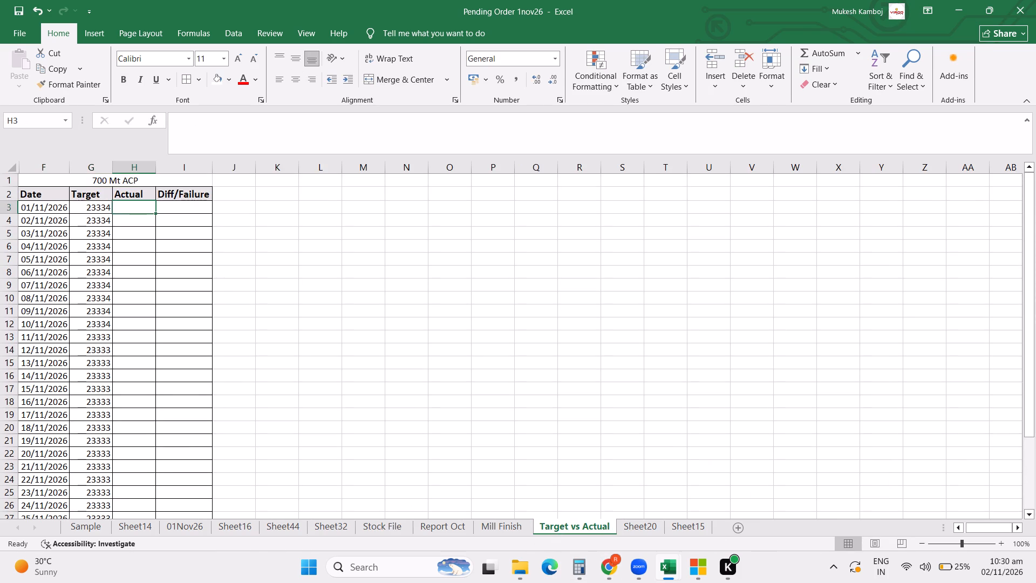
{"action": "key", "text": "1"}
{"action": "key", "text": "5"}
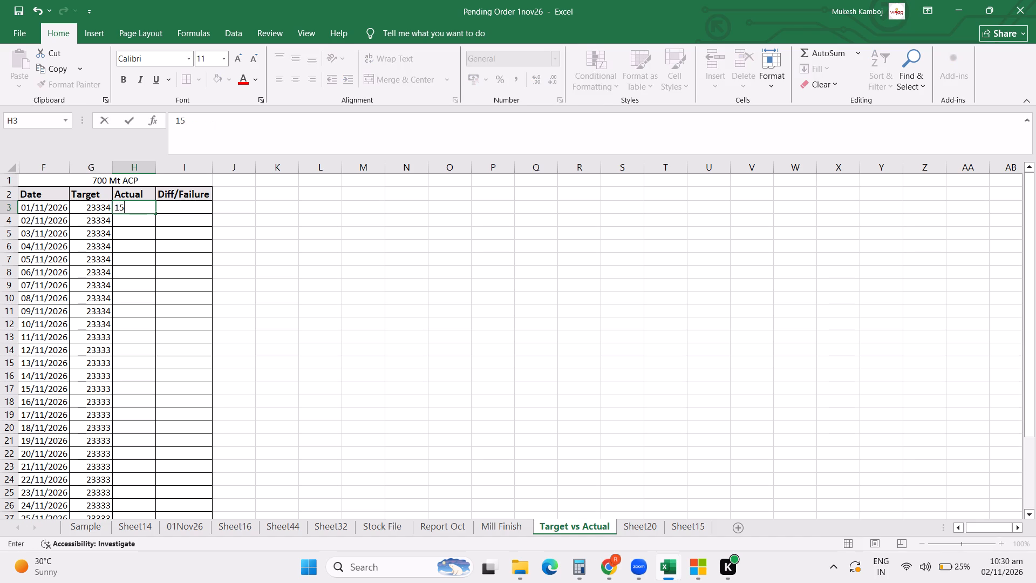
{"action": "type", "text": "864"}
{"action": "key", "text": "Return"}
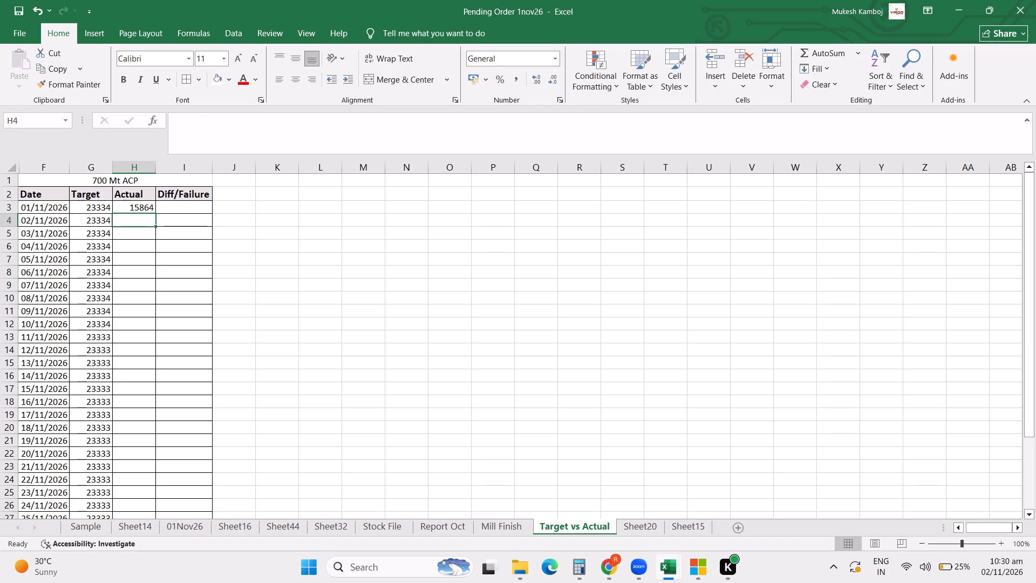
Calculate the 01/11/2026 Diff/Failure in I3 as Target minus Actual with the formula =G3-H3.
{"action": "left_click", "coordinate": [181, 207]}
{"action": "key", "text": "equal"}
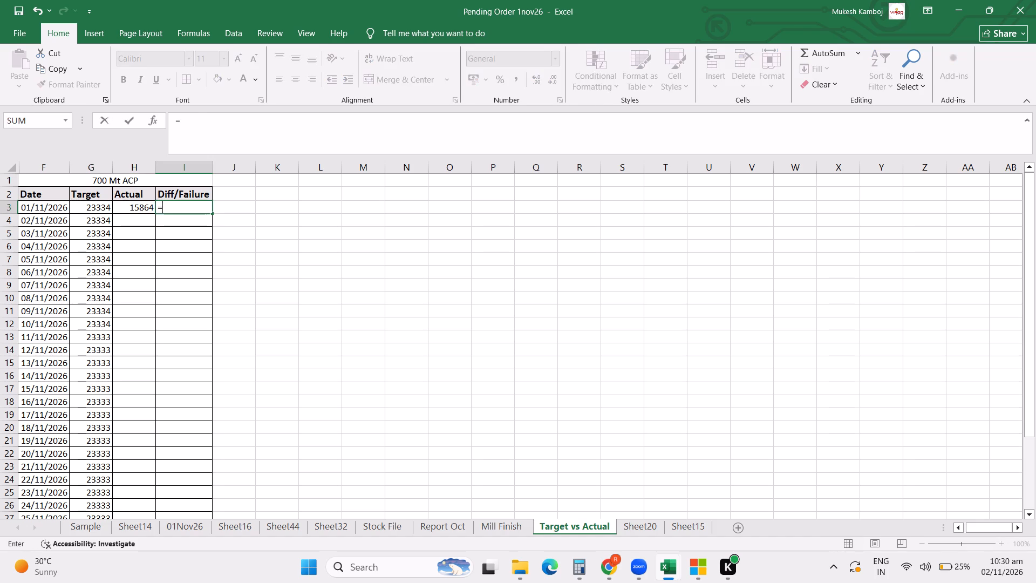
{"action": "left_click", "coordinate": [104, 208]}
{"action": "key", "text": "minus"}
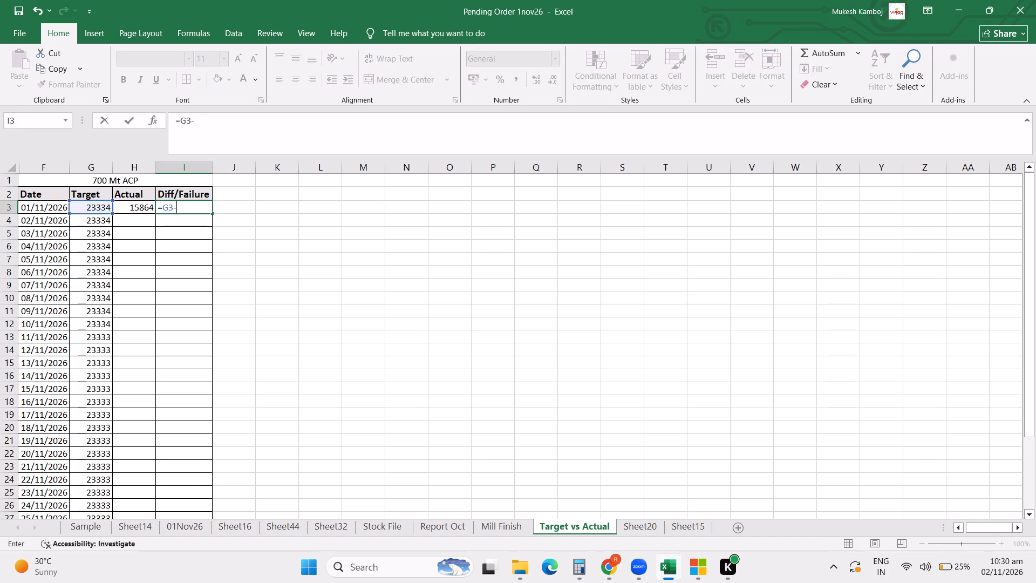
{"action": "left_click", "coordinate": [131, 210]}
{"action": "key", "text": "Return"}
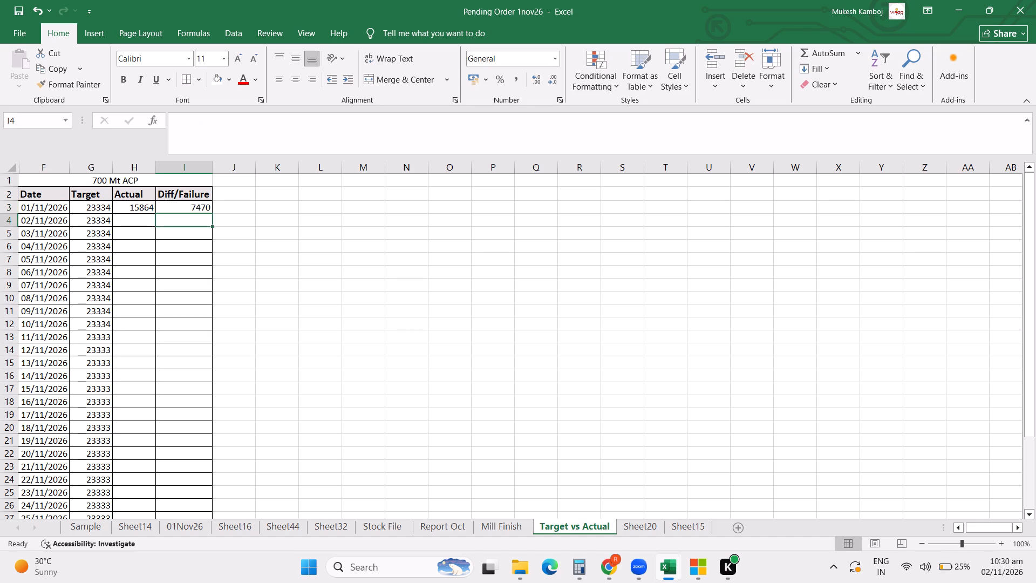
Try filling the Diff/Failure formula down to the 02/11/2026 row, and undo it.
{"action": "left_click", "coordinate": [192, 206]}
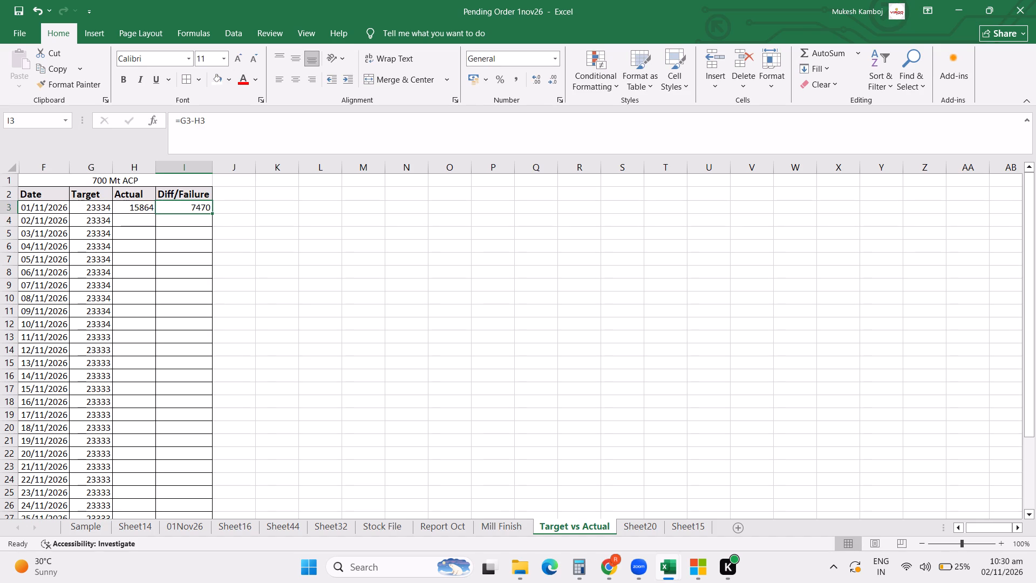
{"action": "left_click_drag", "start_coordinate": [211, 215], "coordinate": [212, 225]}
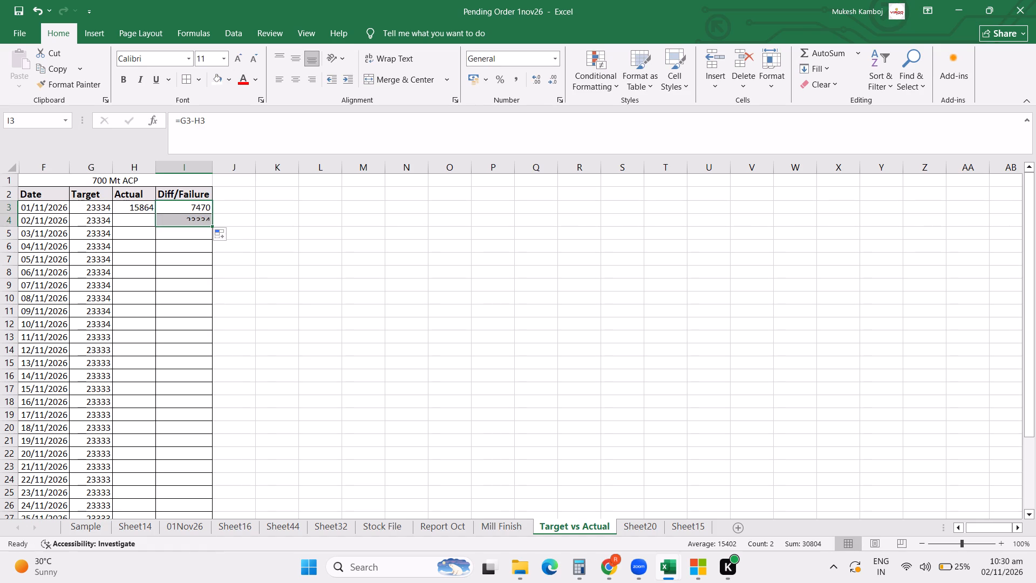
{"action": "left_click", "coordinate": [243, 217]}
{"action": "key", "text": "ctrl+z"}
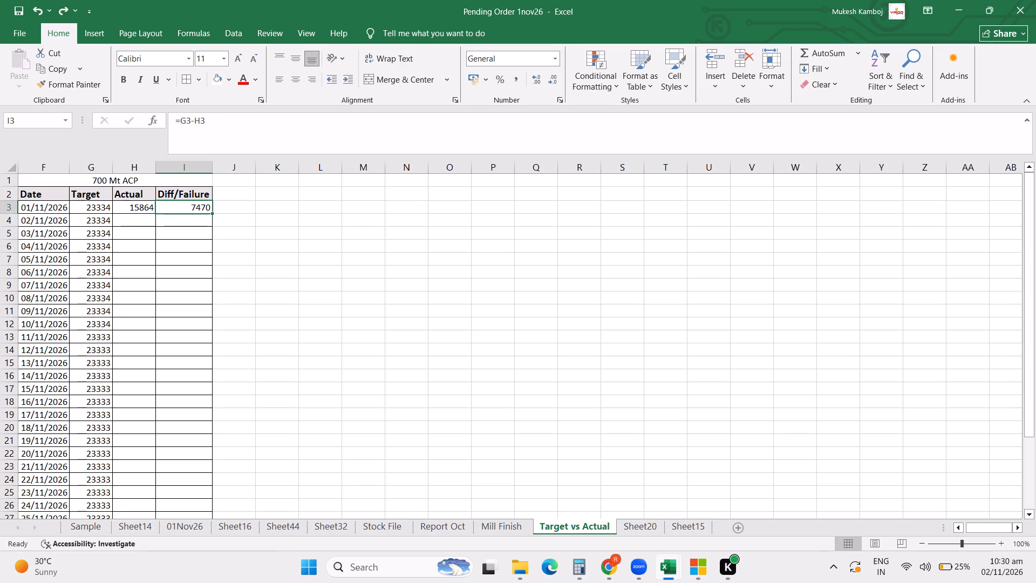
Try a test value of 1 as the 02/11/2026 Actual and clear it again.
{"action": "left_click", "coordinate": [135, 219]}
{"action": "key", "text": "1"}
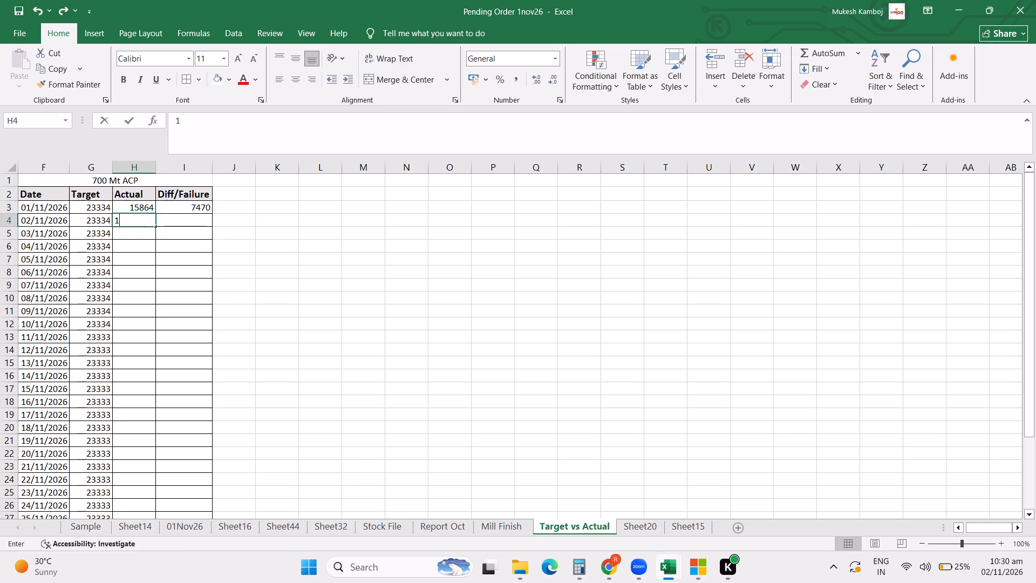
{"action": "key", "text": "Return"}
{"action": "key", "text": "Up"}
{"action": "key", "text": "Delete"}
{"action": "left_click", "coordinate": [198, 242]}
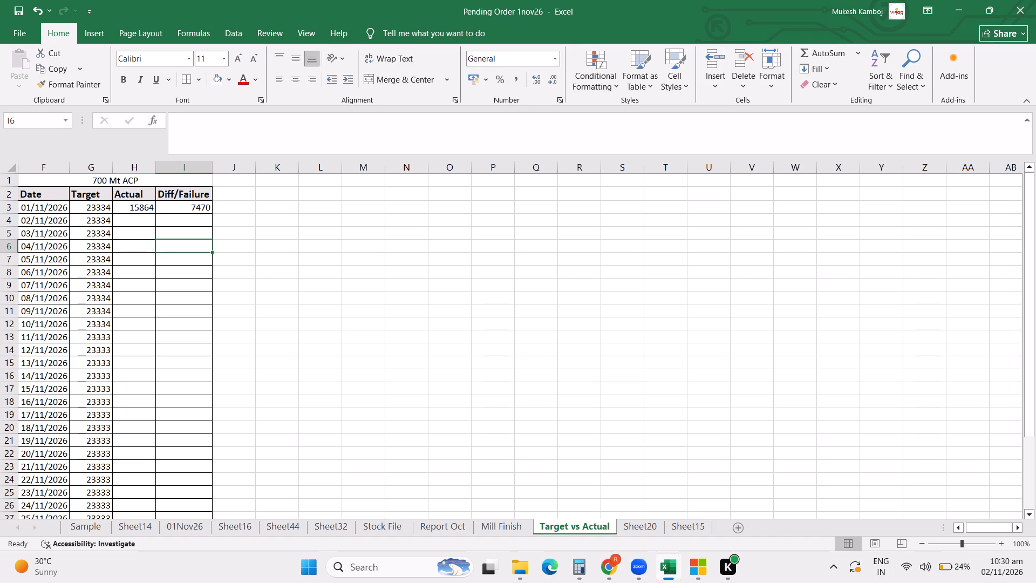
Select the merged 700 Mt ACP heading to change its fill colour.
{"action": "left_click", "coordinate": [51, 179]}
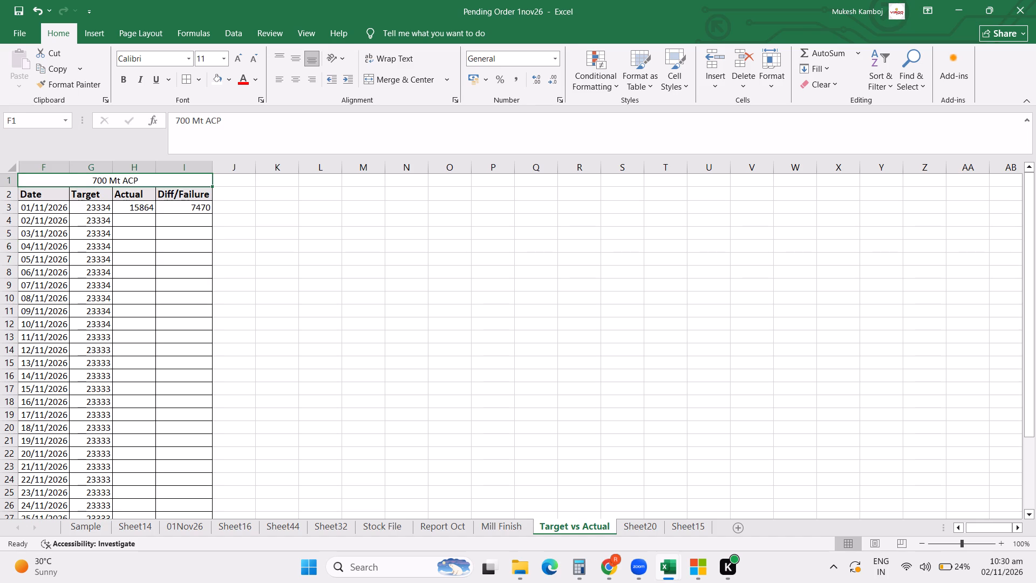
Fill the merged 700 Mt ACP heading with light green.
{"action": "left_click", "coordinate": [230, 79]}
{"action": "left_click", "coordinate": [293, 278]}
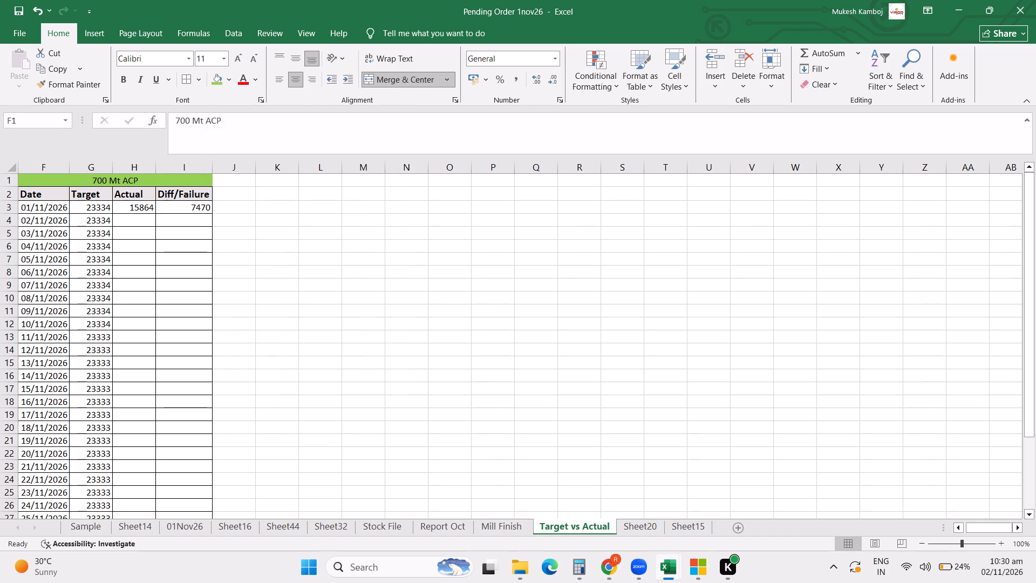
{"action": "left_click", "coordinate": [250, 241]}
Set the 700 Mt ACP heading's font size to 15 and make it bold.
{"action": "left_click", "coordinate": [127, 182]}
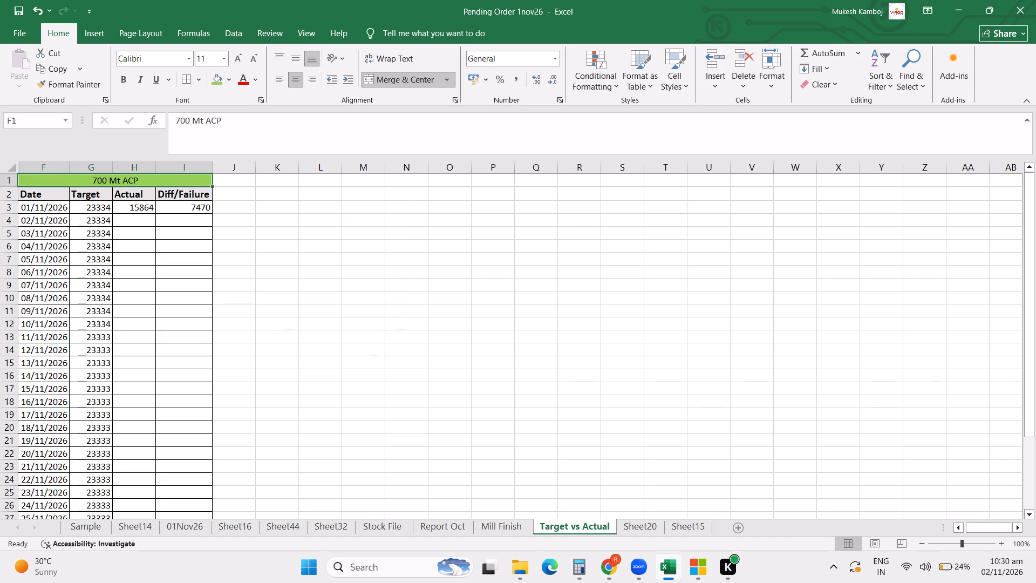
{"action": "left_click", "coordinate": [210, 56]}
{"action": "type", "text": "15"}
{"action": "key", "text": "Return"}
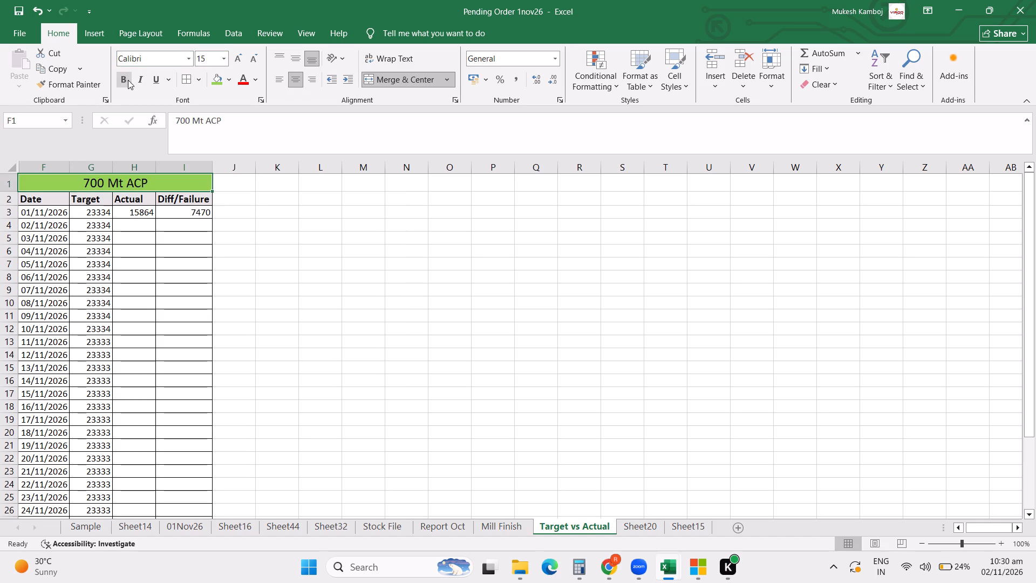
{"action": "left_click", "coordinate": [128, 80]}
{"action": "left_click", "coordinate": [258, 216]}
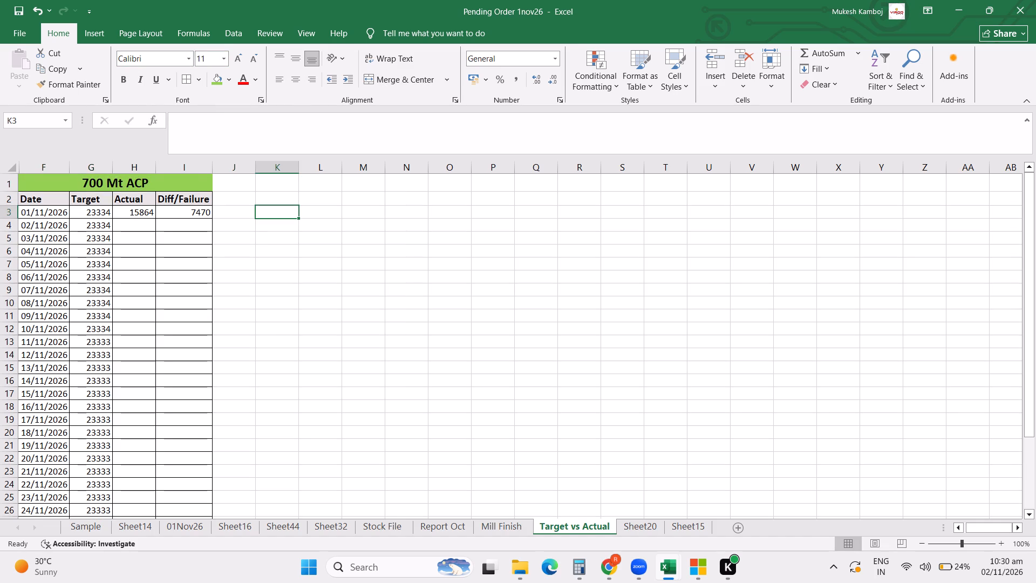
Select the 700 Mt ACP table across all four columns, from its heading down through the late-November date rows.
{"action": "left_click_drag", "start_coordinate": [76, 182], "coordinate": [94, 582]}
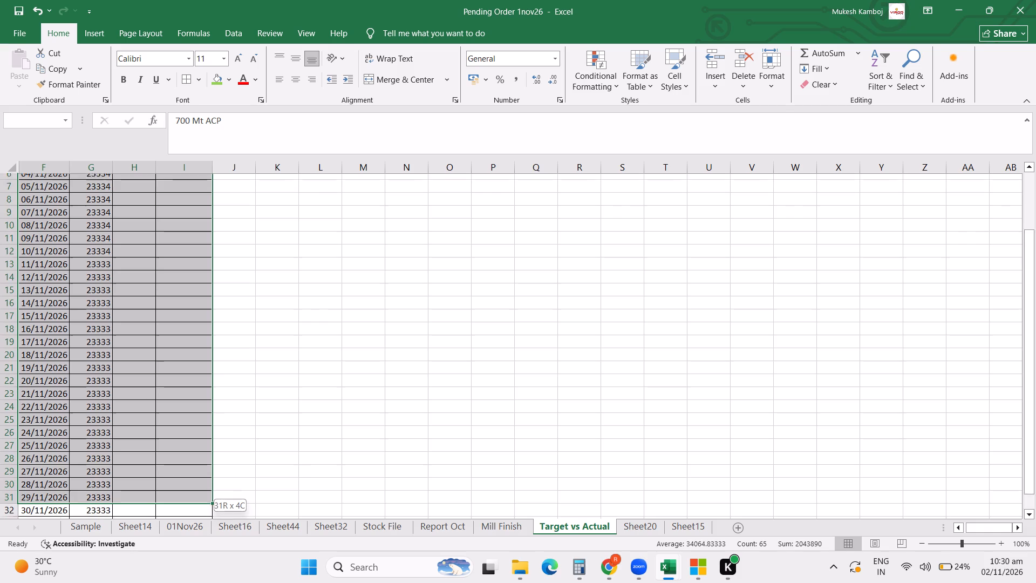
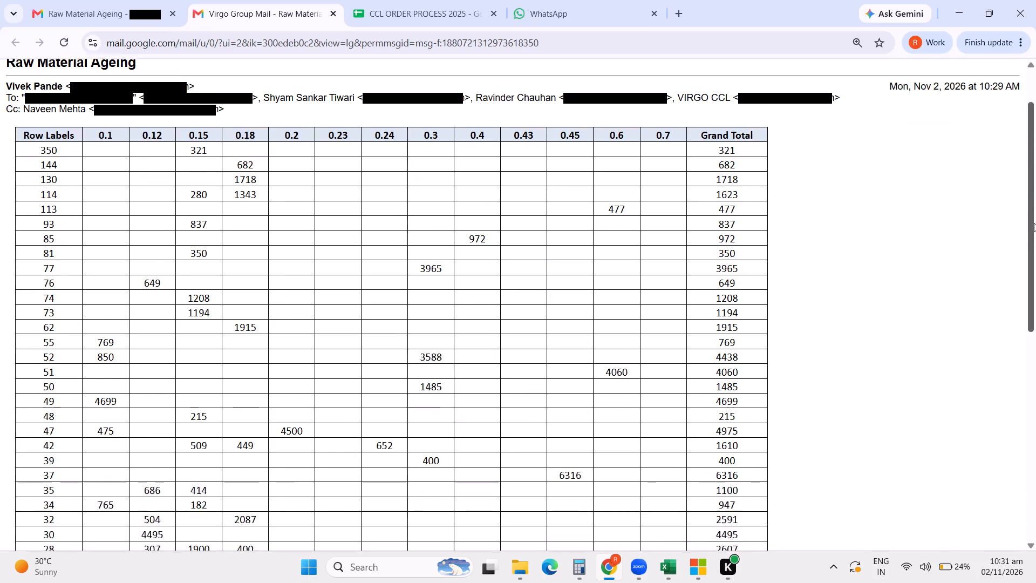
Review the Raw Material Ageing email, examining the ageing table from its first rows to the Total row and the closing note.
{"action": "left_click_drag", "start_coordinate": [1034, 223], "coordinate": [1031, 419]}
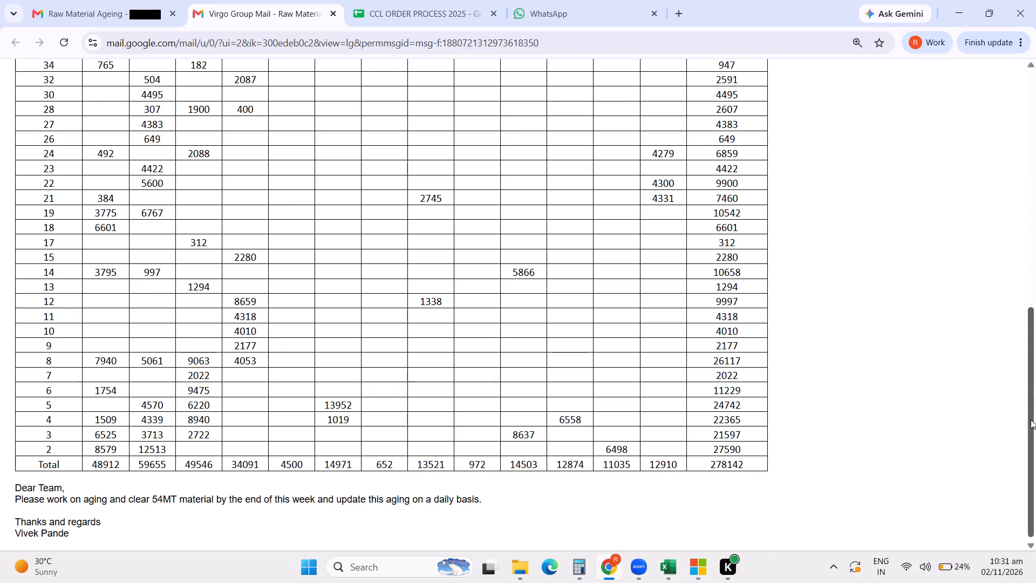
{"action": "left_click_drag", "start_coordinate": [1031, 419], "coordinate": [989, 167]}
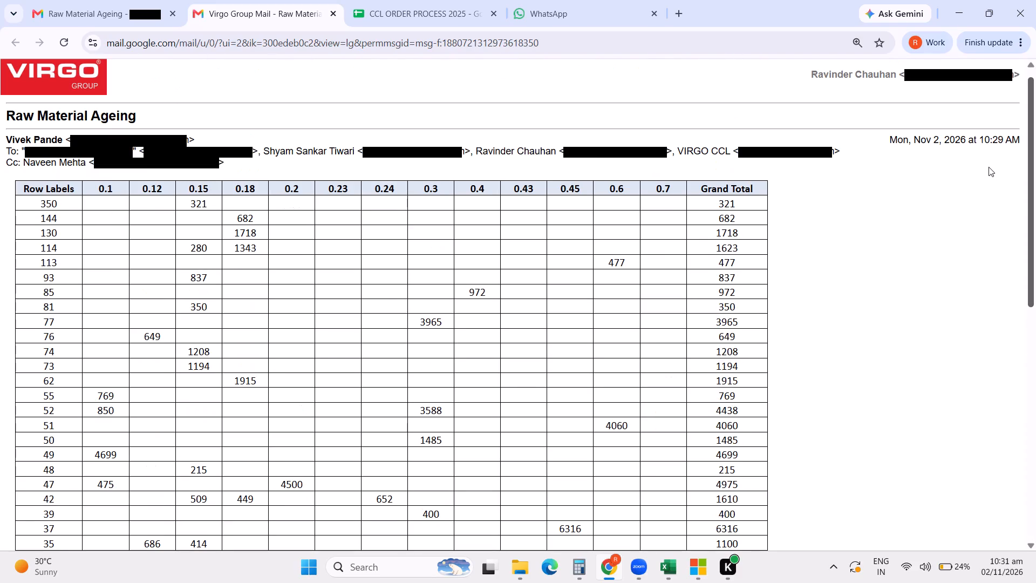
{"action": "left_click_drag", "start_coordinate": [989, 167], "coordinate": [989, 169]}
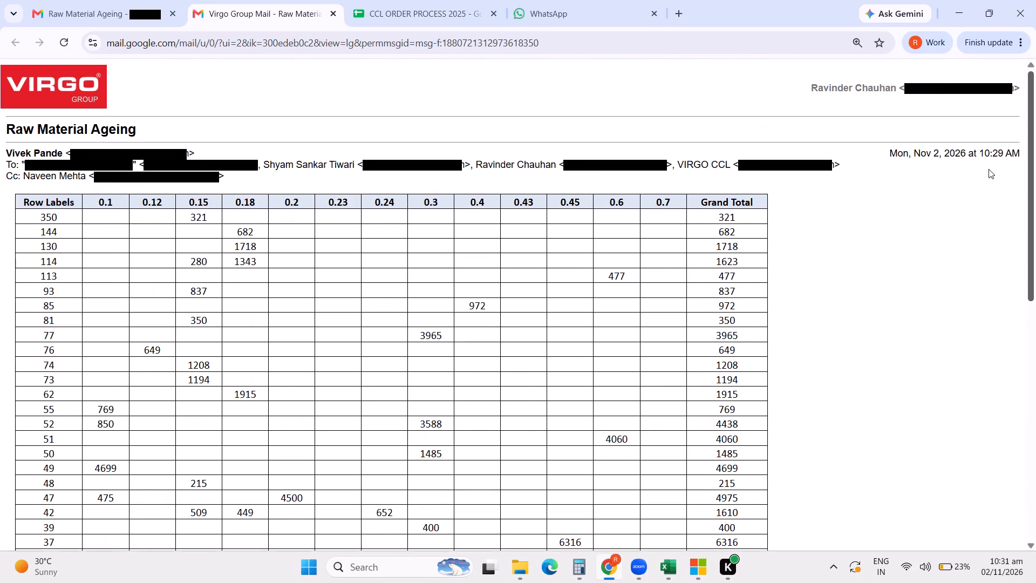
{"action": "left_click_drag", "start_coordinate": [989, 169], "coordinate": [989, 170]}
{"action": "left_click_drag", "start_coordinate": [989, 170], "coordinate": [997, 350]}
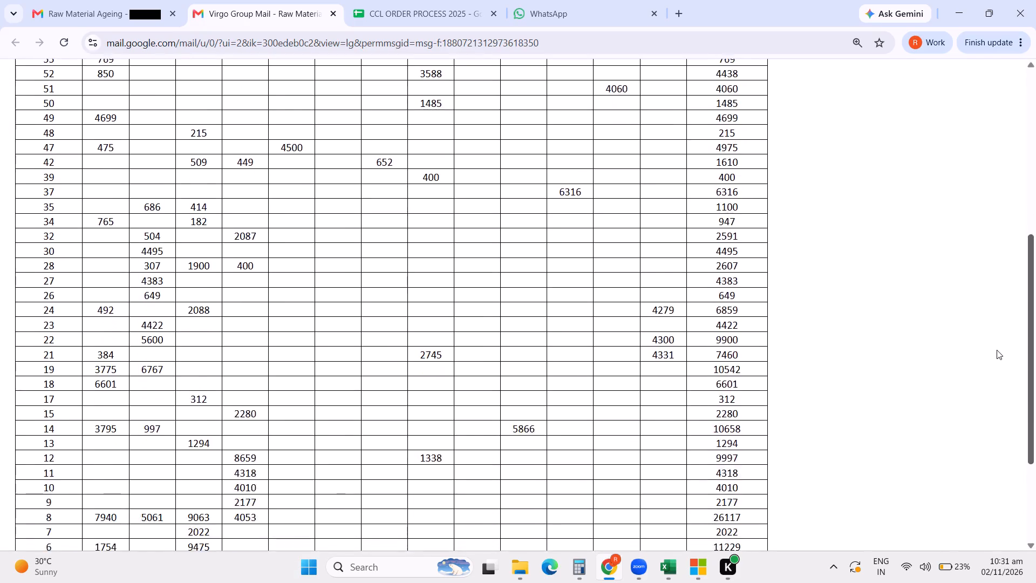
{"action": "left_click_drag", "start_coordinate": [997, 350], "coordinate": [1002, 582]}
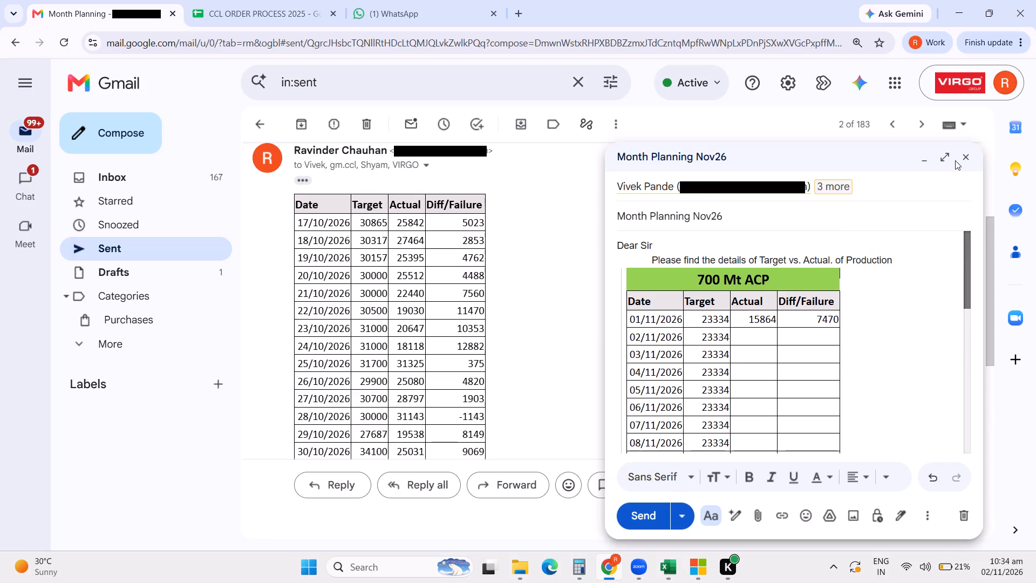
{"action": "left_click_drag", "start_coordinate": [955, 160], "coordinate": [955, 162]}
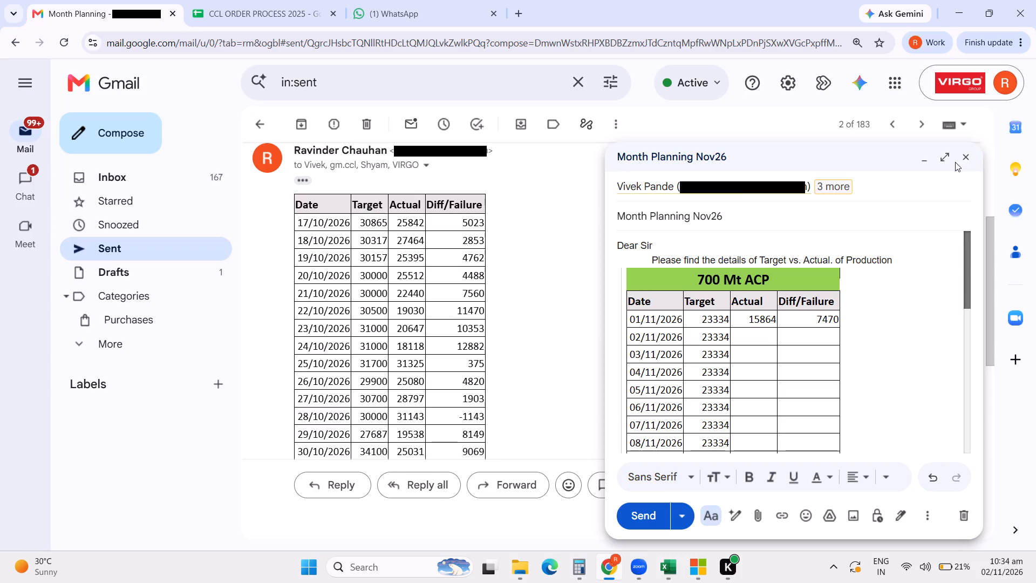
{"action": "left_click_drag", "start_coordinate": [955, 162], "coordinate": [959, 443]}
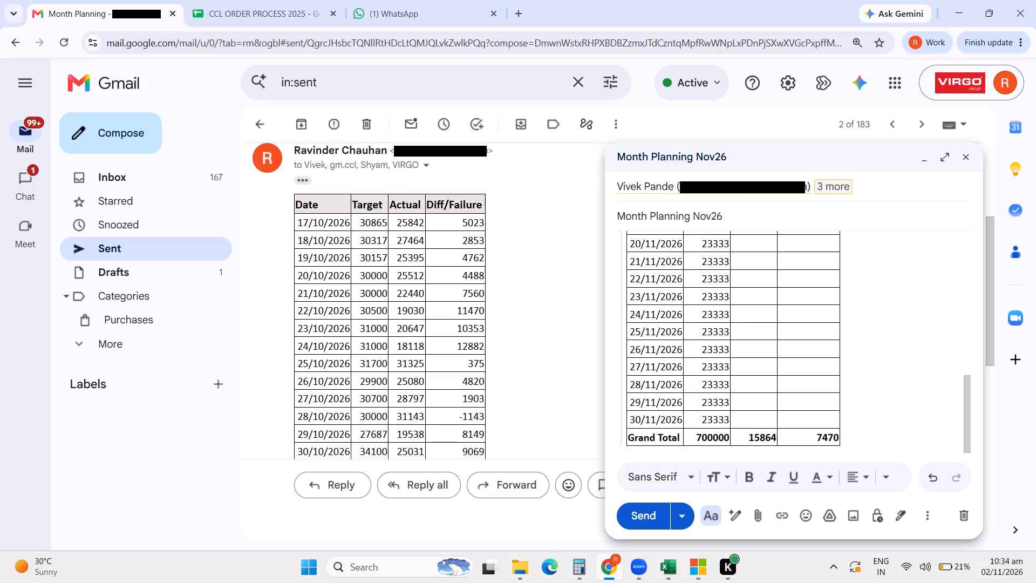
{"action": "left_click", "coordinate": [649, 520]}
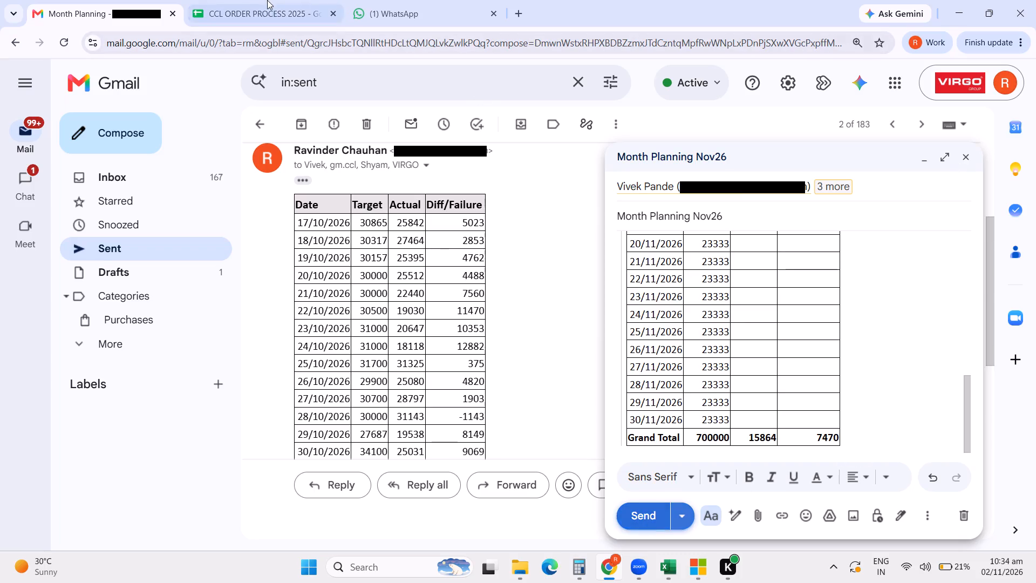
Switch to the CCL ORDER PROCESS 2025 spreadsheet.
{"action": "left_click", "coordinate": [255, 12]}
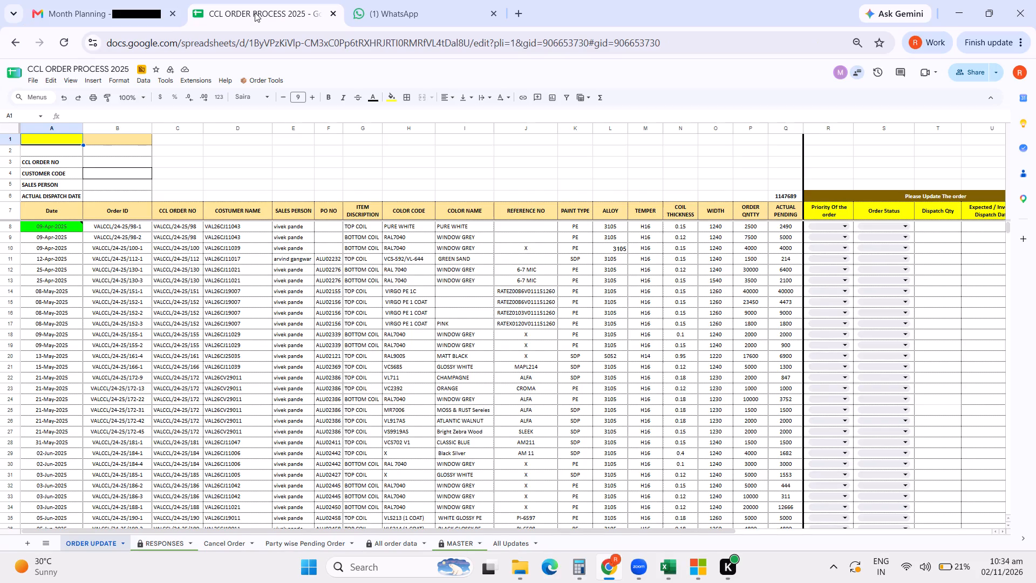